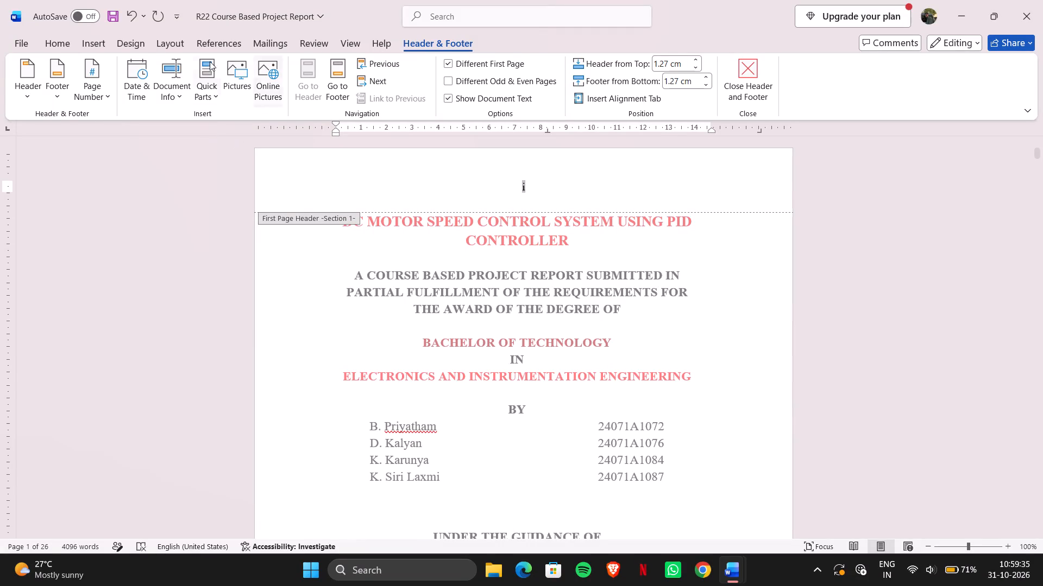
Insert a centred Plain Number 2 page number at the bottom of the title page.
left_click(100, 96)
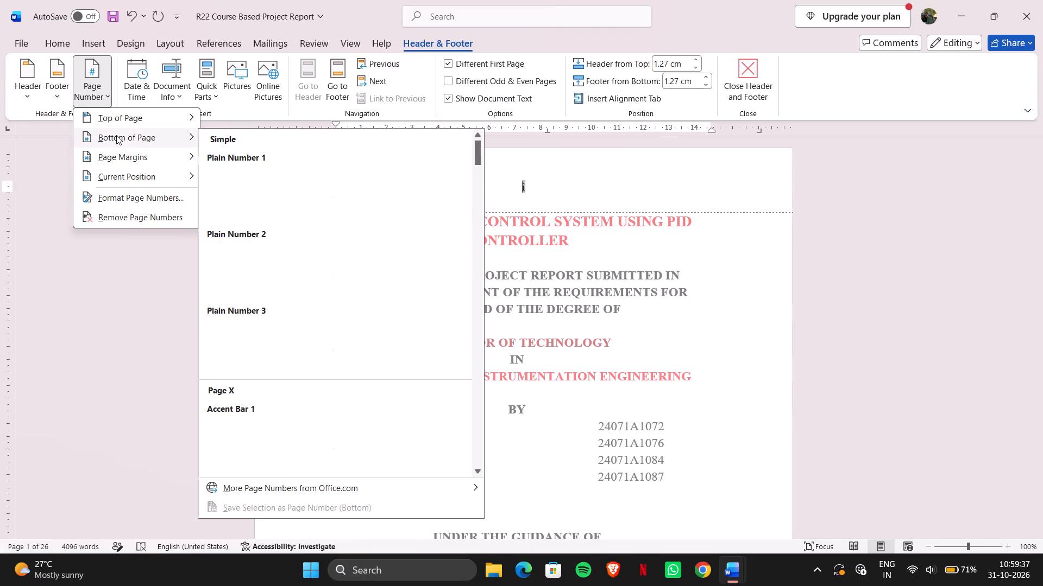
left_click(302, 272)
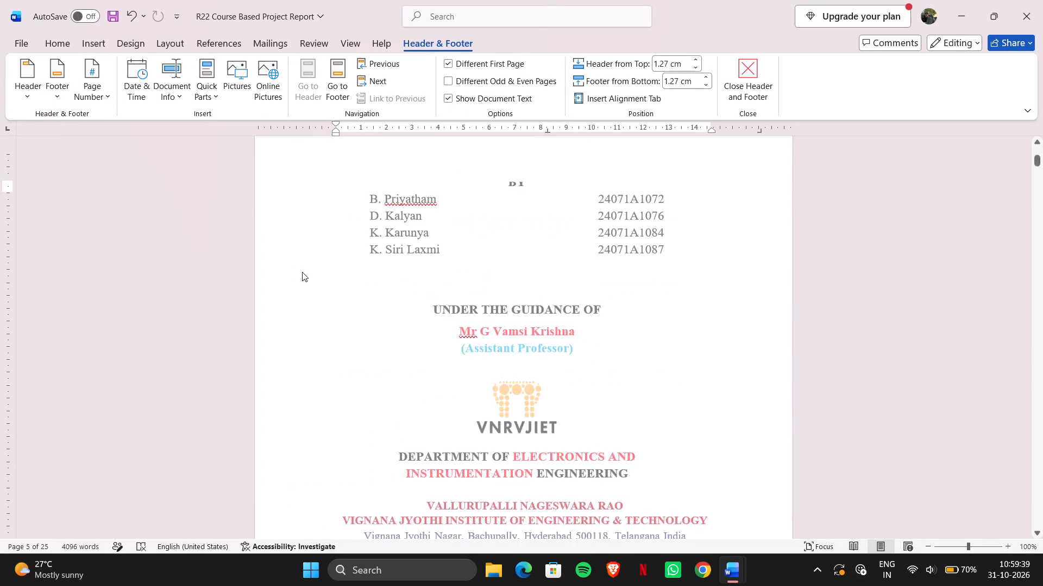
Delete the page number from the title page's header and return to the document body.
scroll(536, 324, "up", 5)
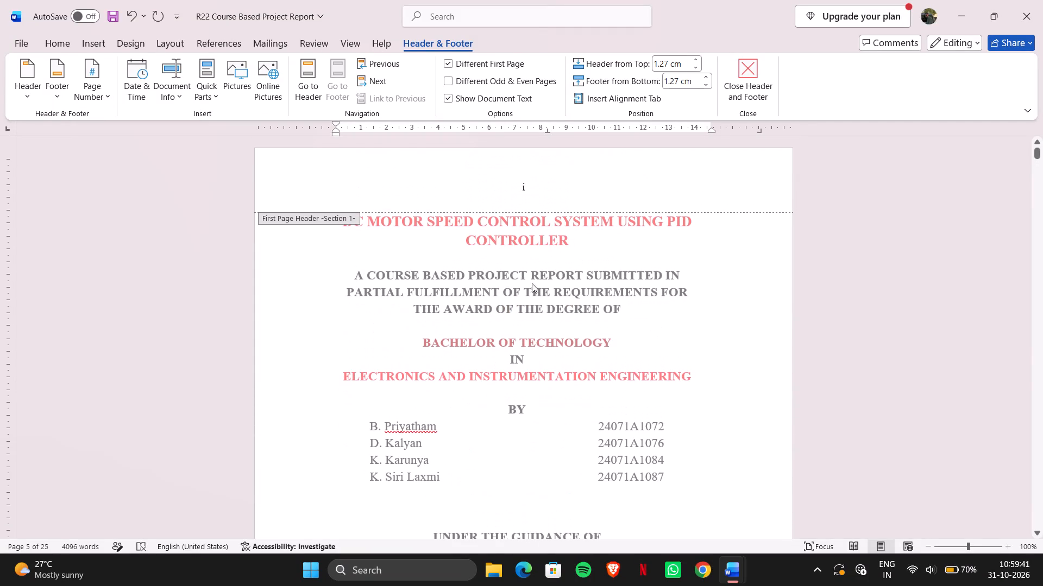
left_click_drag(529, 186, 501, 187)
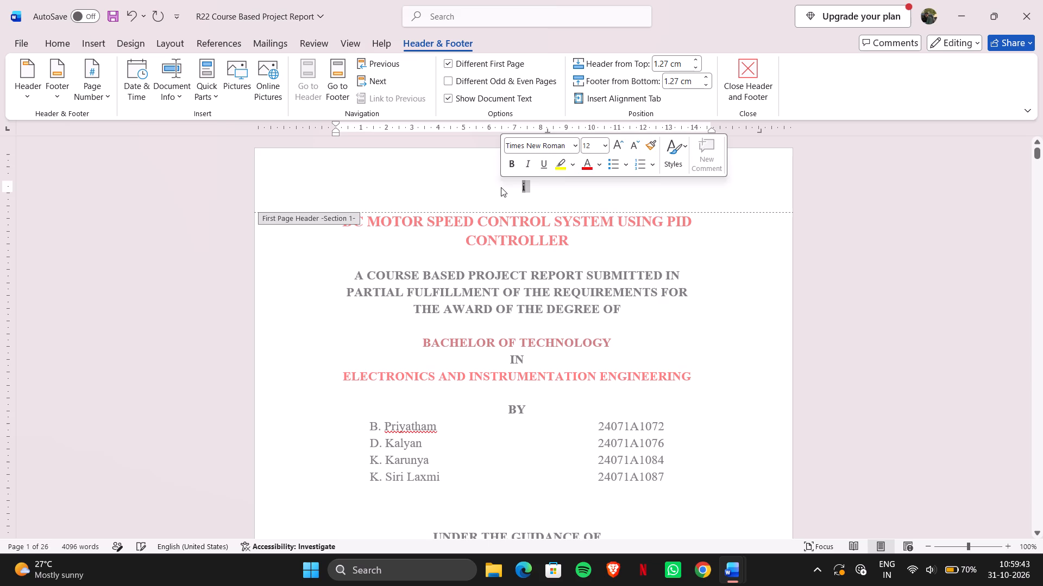
key("BackSpace")
scroll(560, 338, "down", 3)
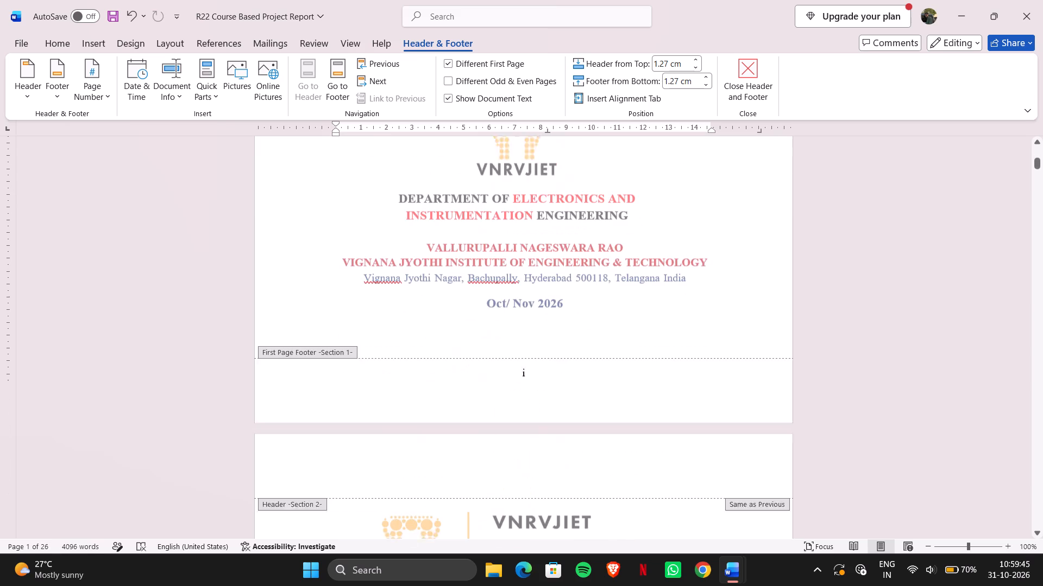
left_click(915, 230)
double_click(882, 286)
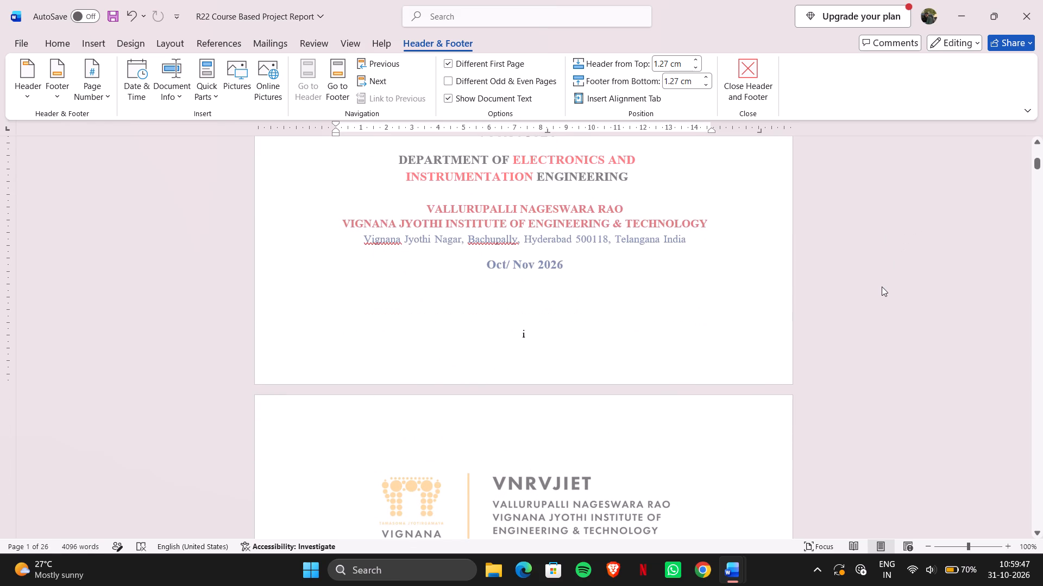
Examine the page numbering from the title page to the signature table page, including that page's Section 2 footer.
scroll(694, 330, "up", 4)
scroll(694, 330, "down", 2)
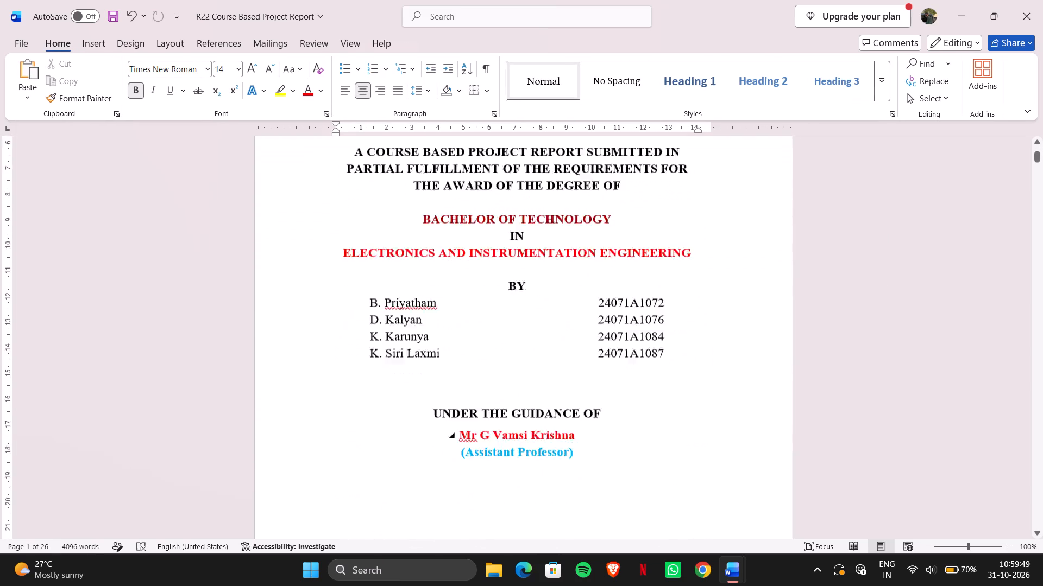
scroll(694, 330, "down", 8)
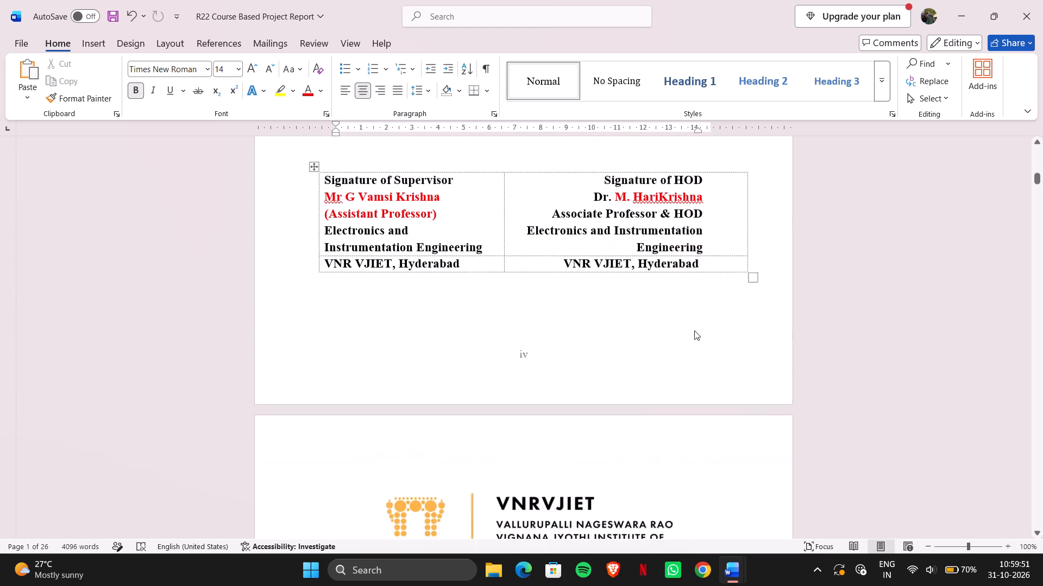
scroll(694, 330, "down", 2)
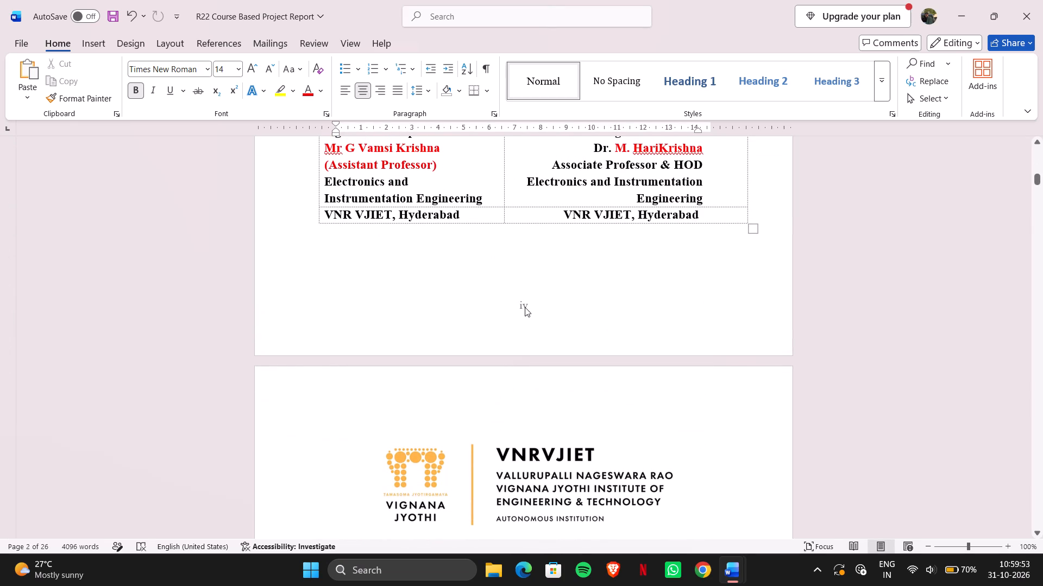
double_click(525, 307)
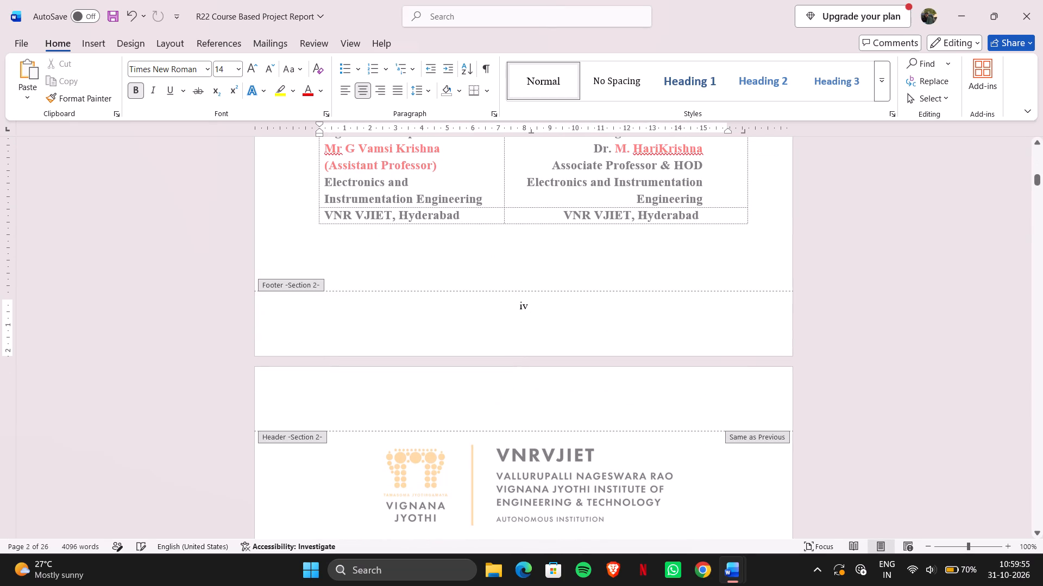
left_click(298, 197)
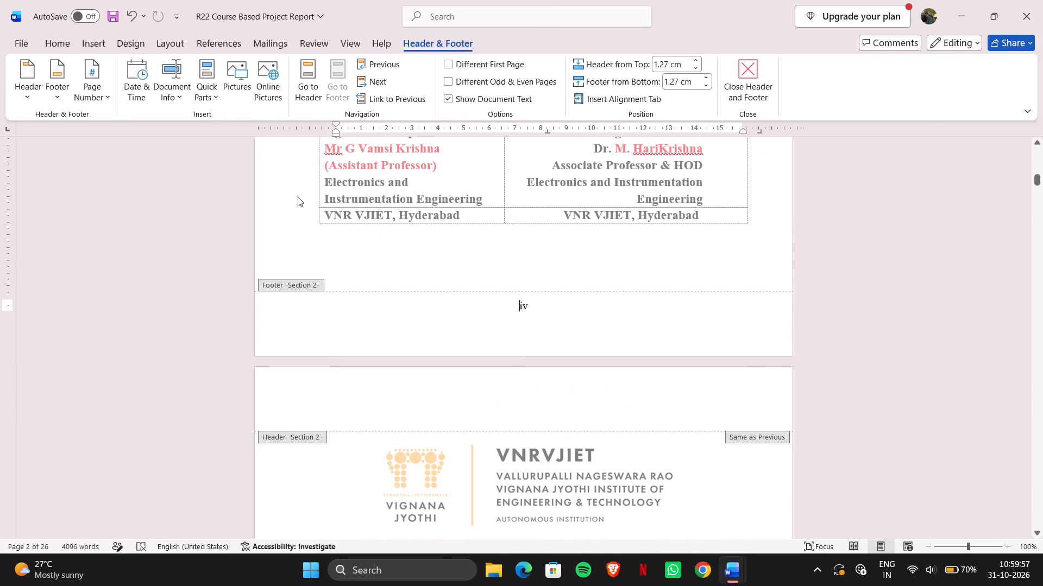
double_click(298, 197)
Insert a page break before the supervisor and HOD signature table.
left_click(298, 197)
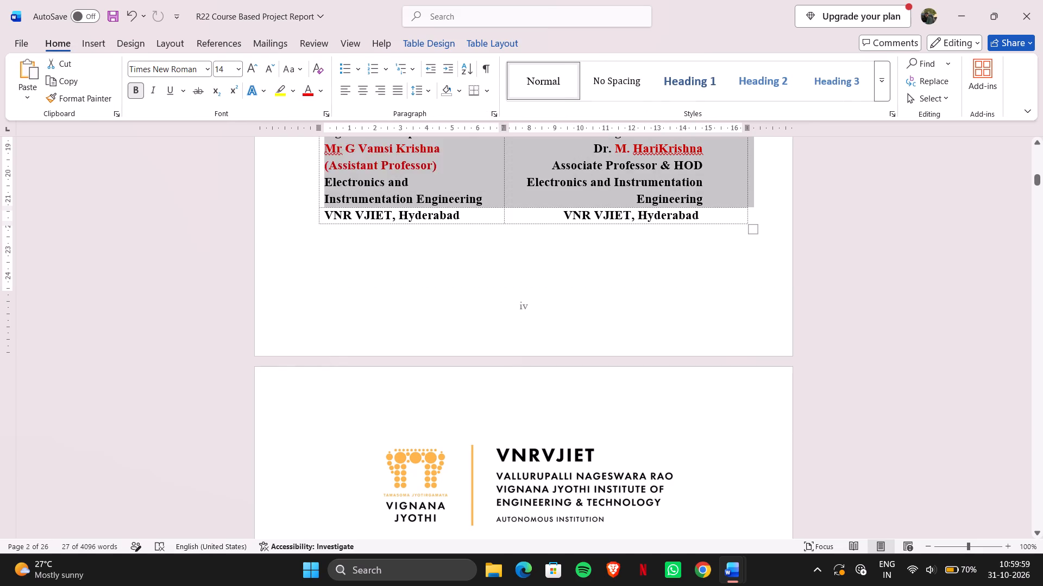
left_click(94, 43)
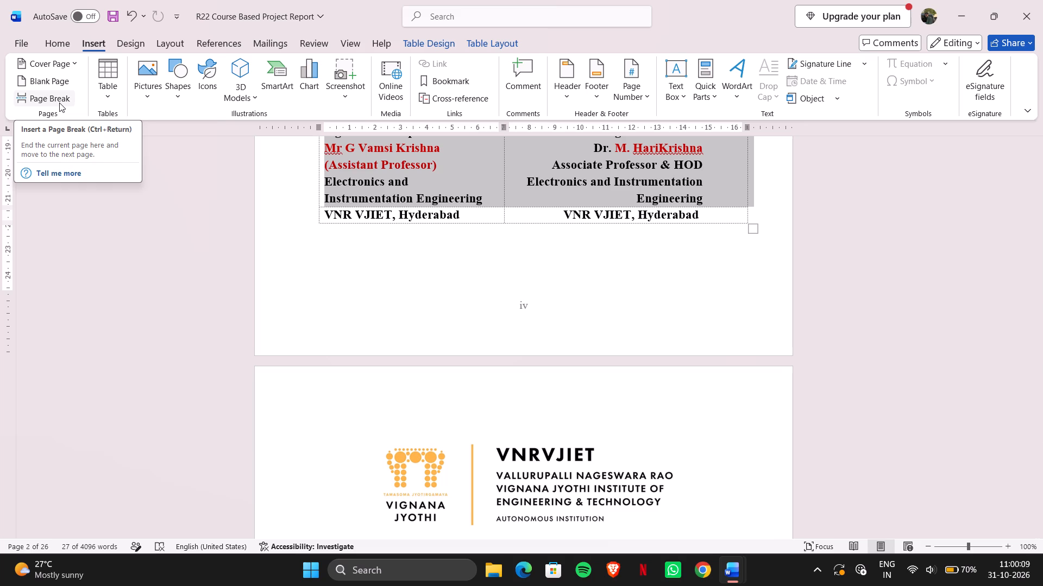
left_click(59, 103)
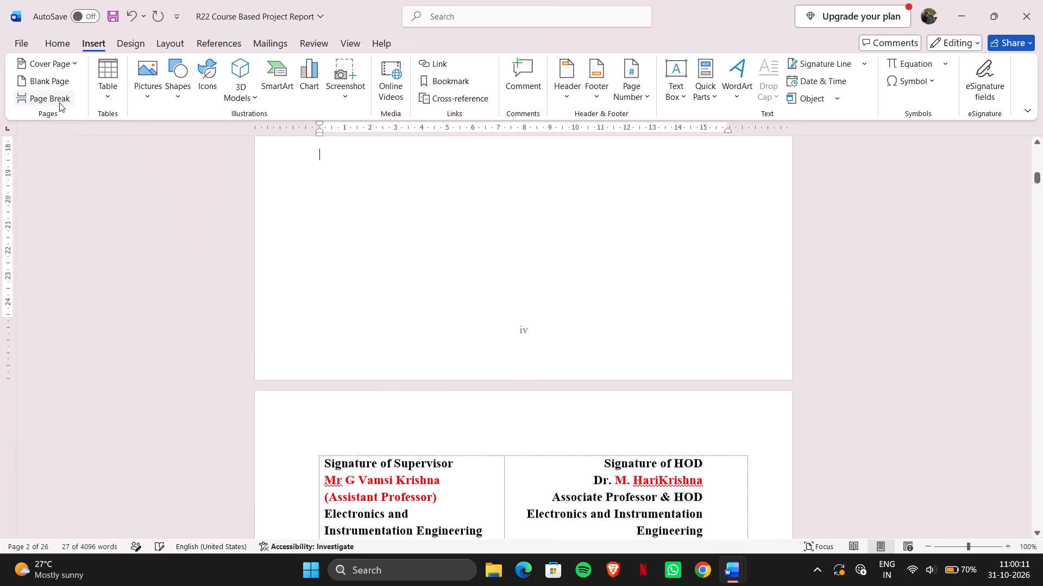
Insert a centred Plain Number 2 page number at the bottom of the certificate page in Section 2.
scroll(354, 310, "up", 6)
scroll(354, 310, "down", 1)
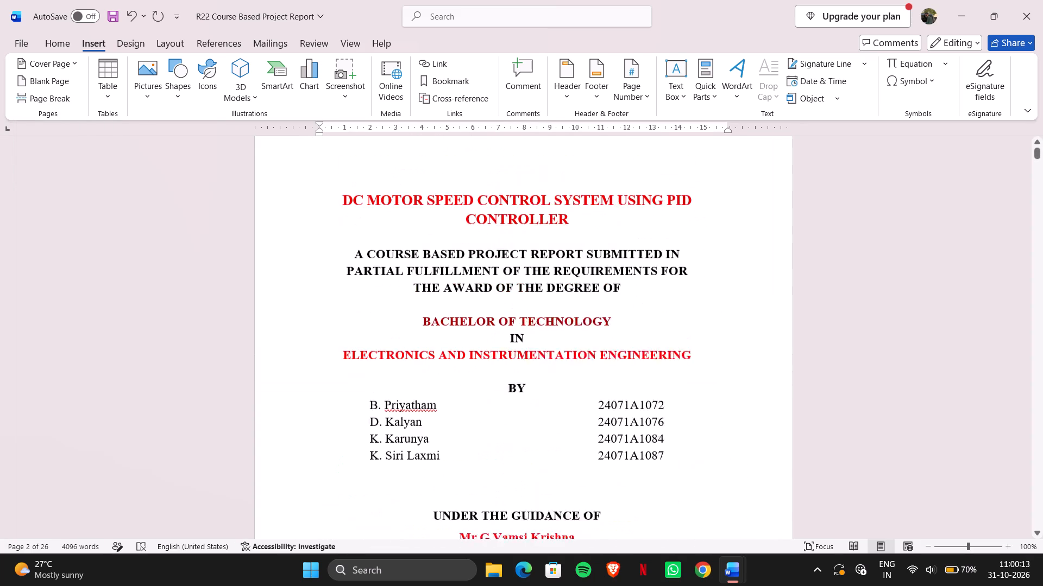
scroll(354, 310, "down", 1)
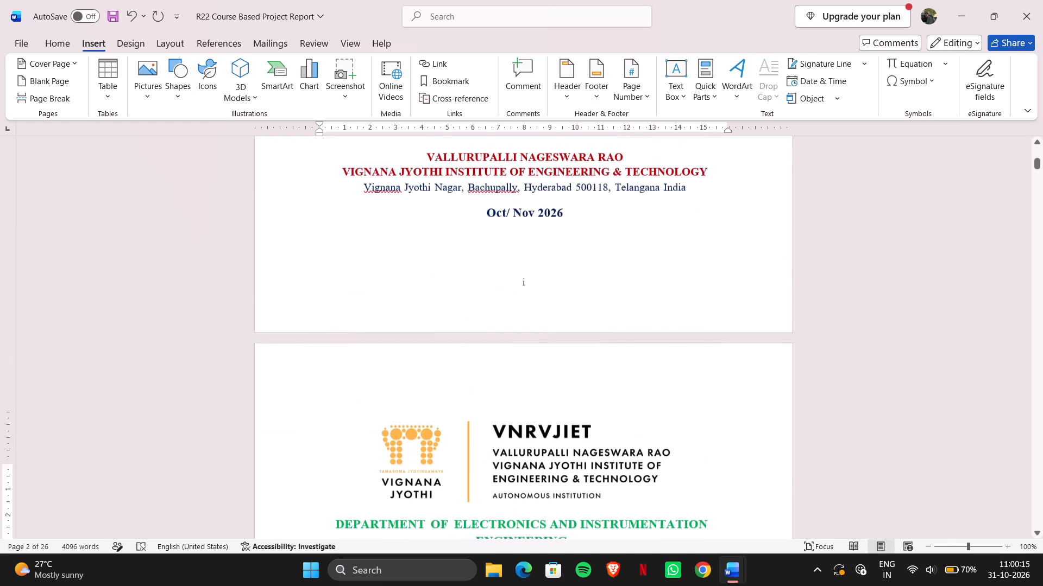
scroll(354, 310, "down", 1)
left_click(450, 283)
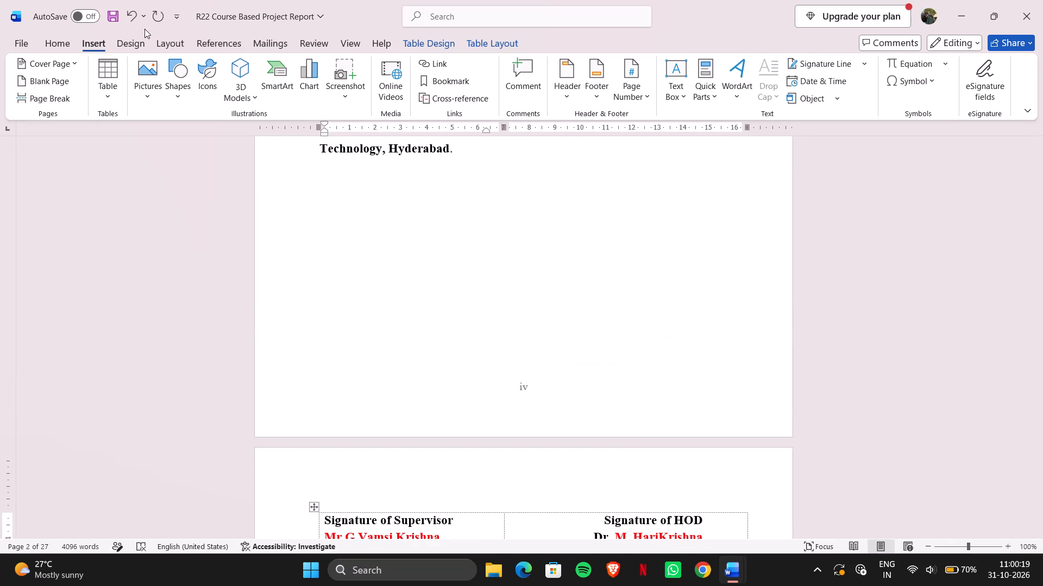
left_click(623, 97)
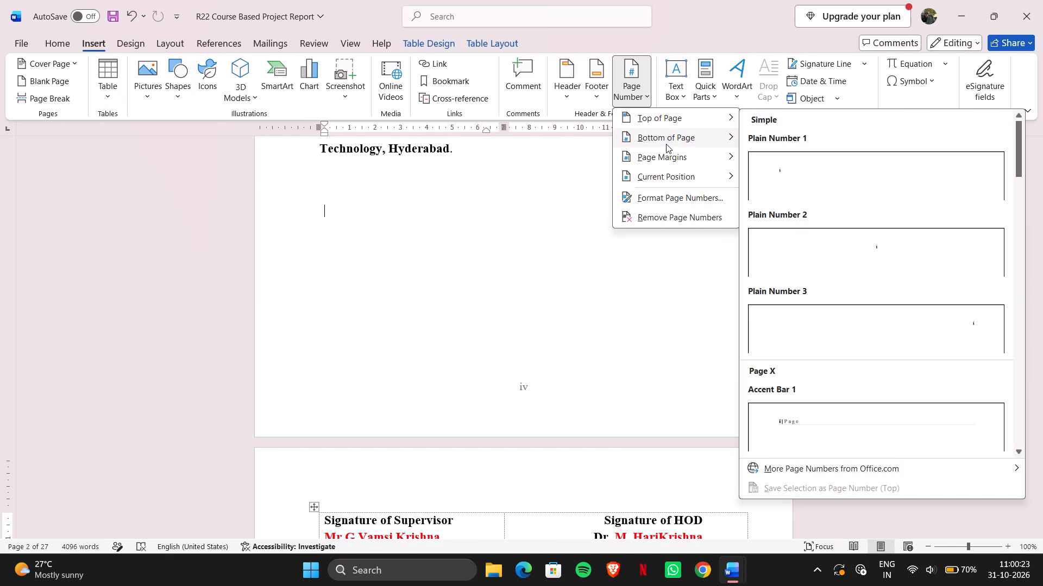
left_click(855, 272)
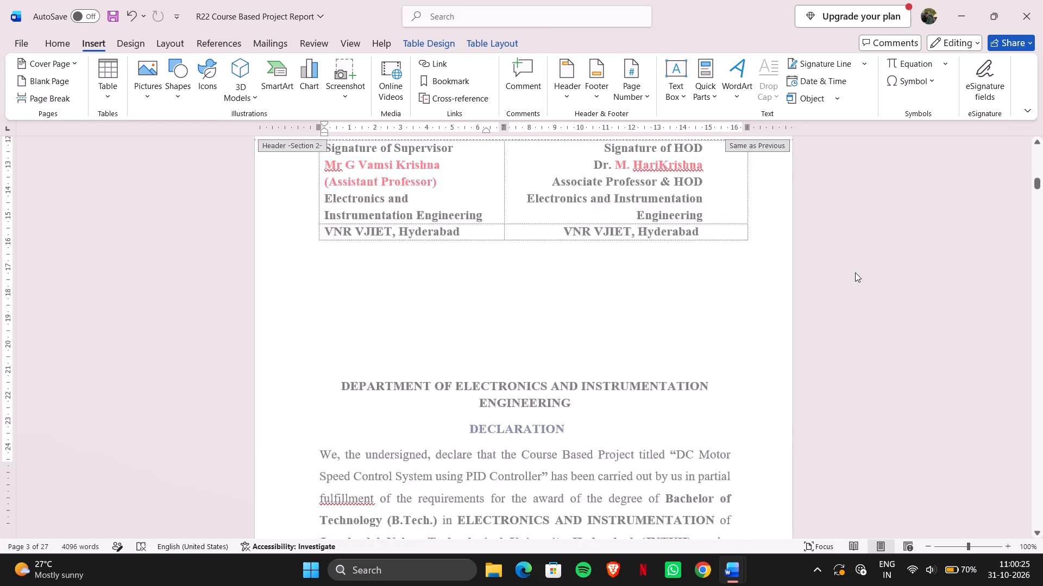
Examine the footer page numbers from the title page through to the table of contents, and leave header and footer editing.
scroll(537, 337, "up", 7)
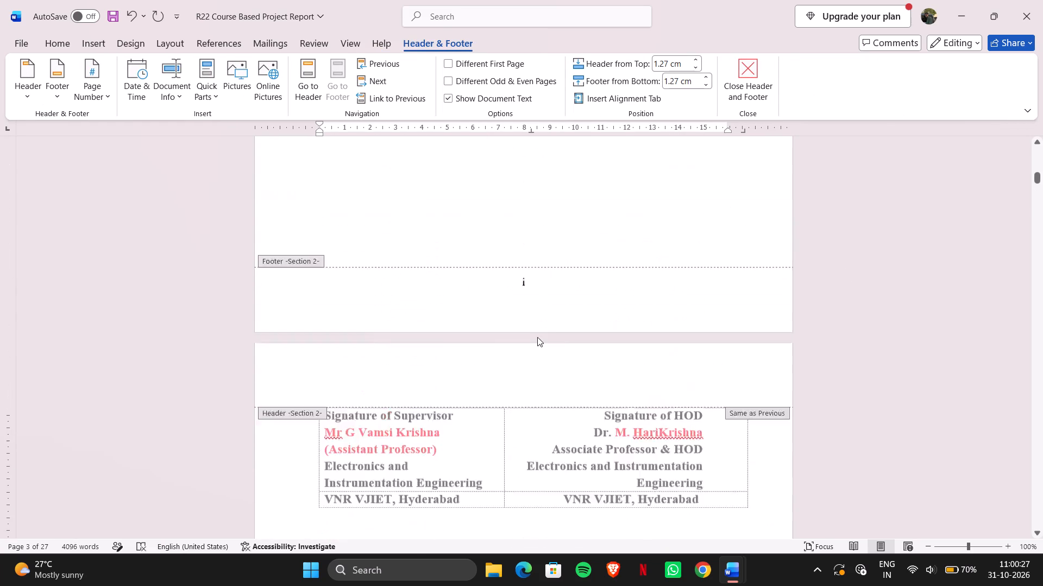
scroll(537, 337, "up", 7)
scroll(537, 337, "down", 1)
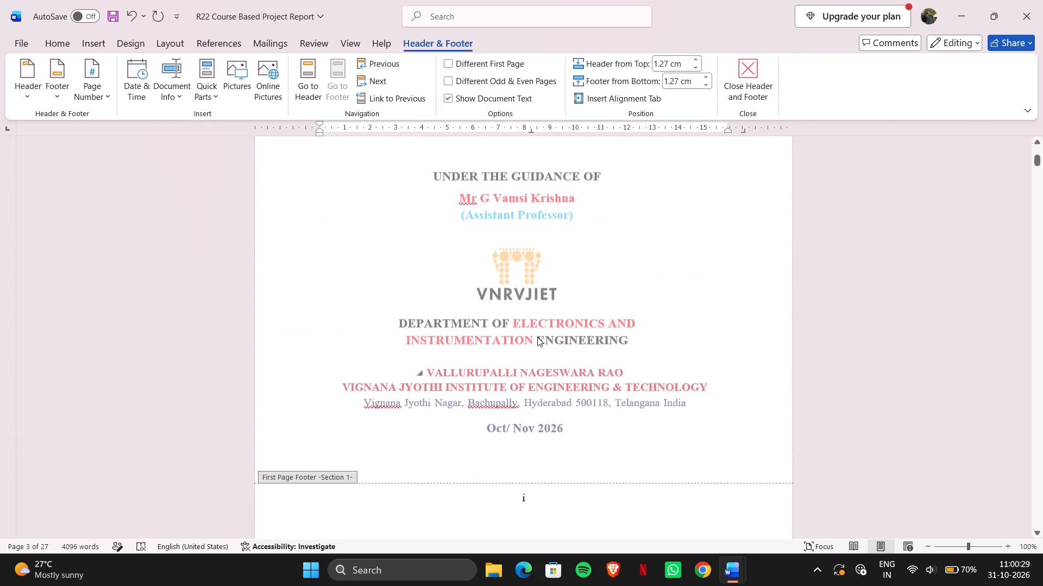
scroll(537, 337, "down", 7)
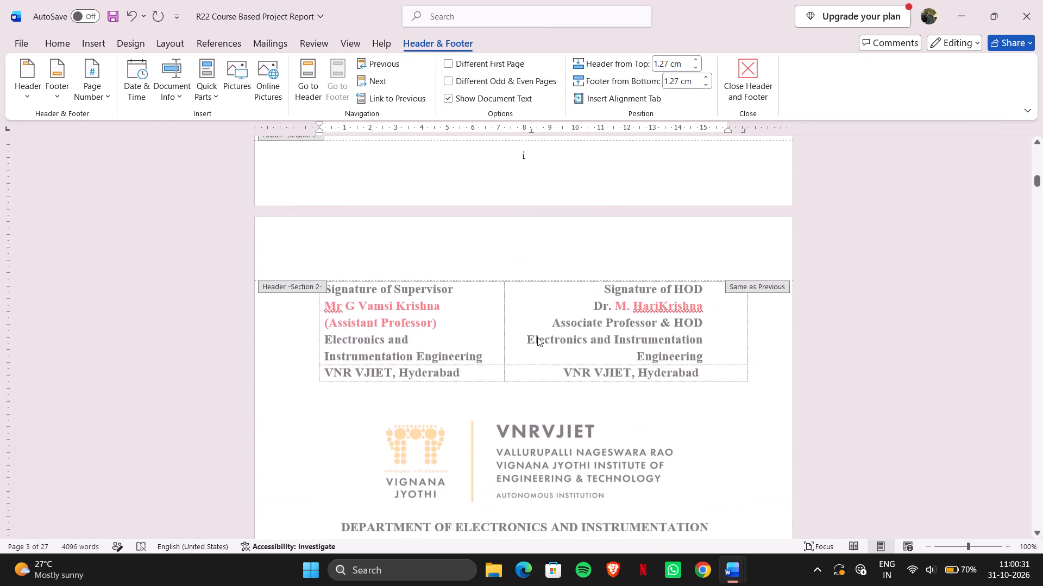
scroll(537, 337, "down", 7)
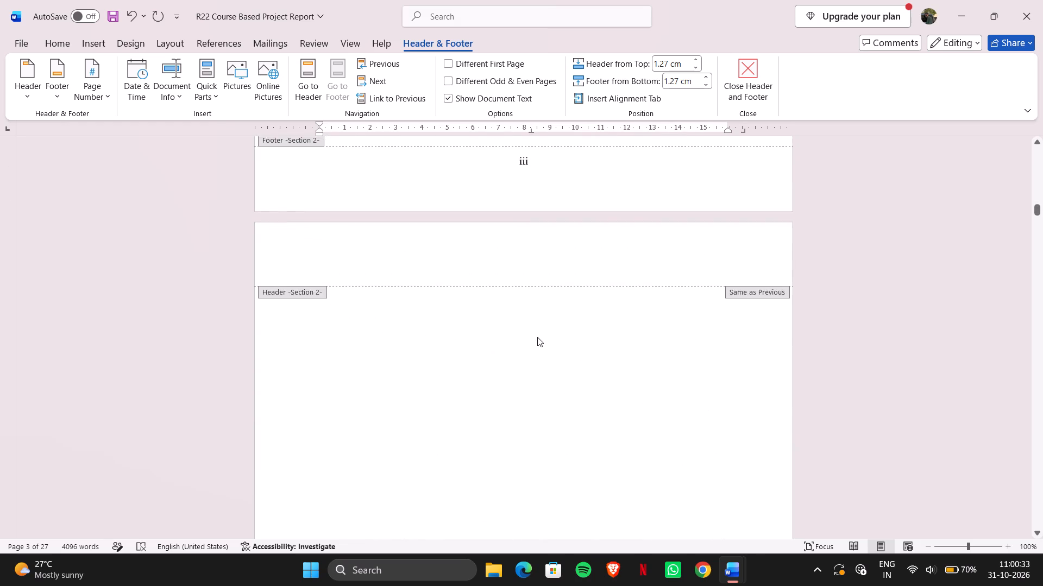
scroll(537, 337, "down", 3)
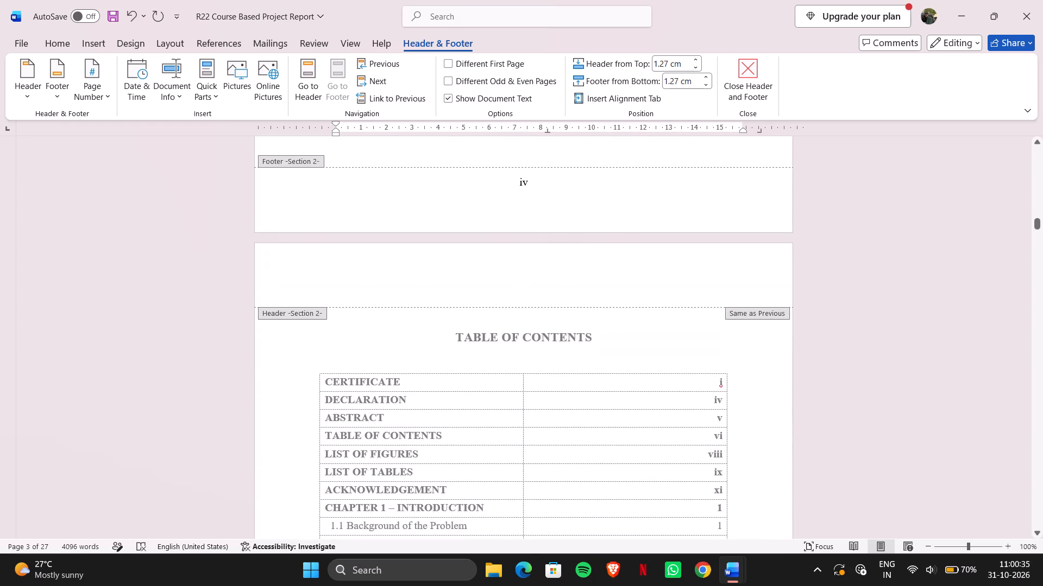
left_click(872, 251)
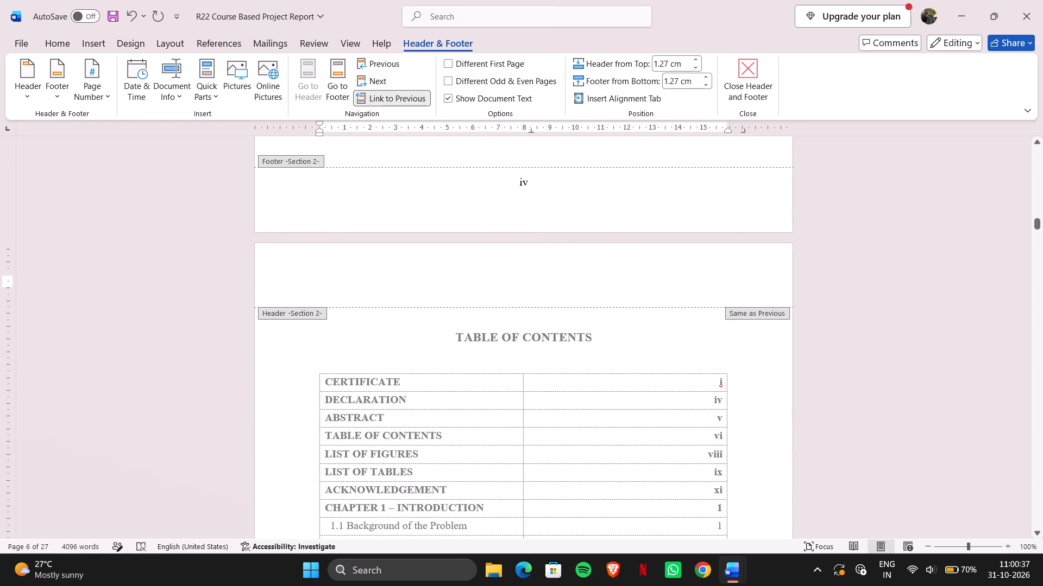
left_click(606, 305)
double_click(403, 330)
Add an "i" after the page number in the certificate page's Section 2 footer and return to the document body.
scroll(403, 330, "up", 7)
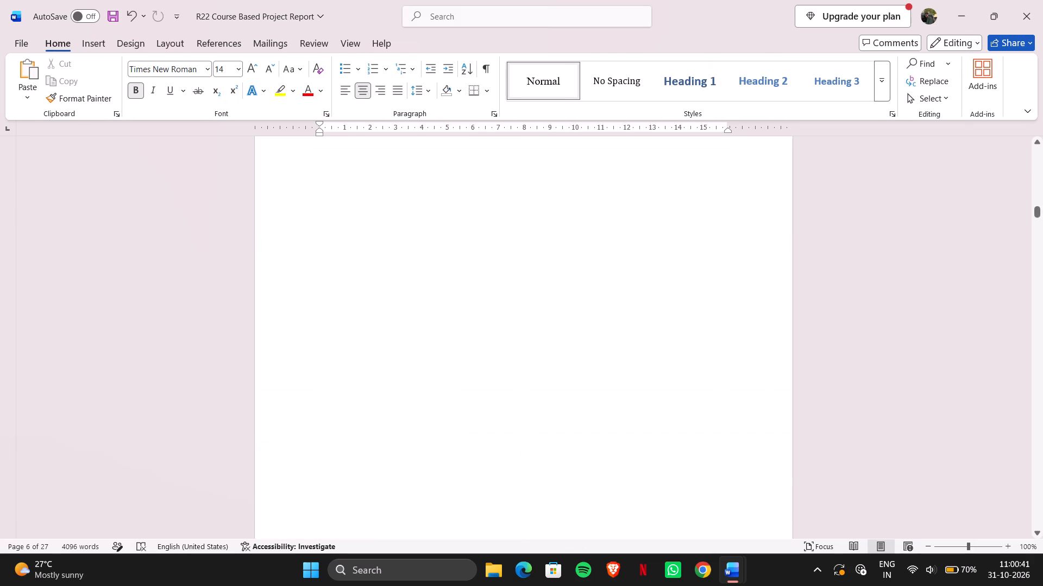
scroll(403, 330, "up", 9)
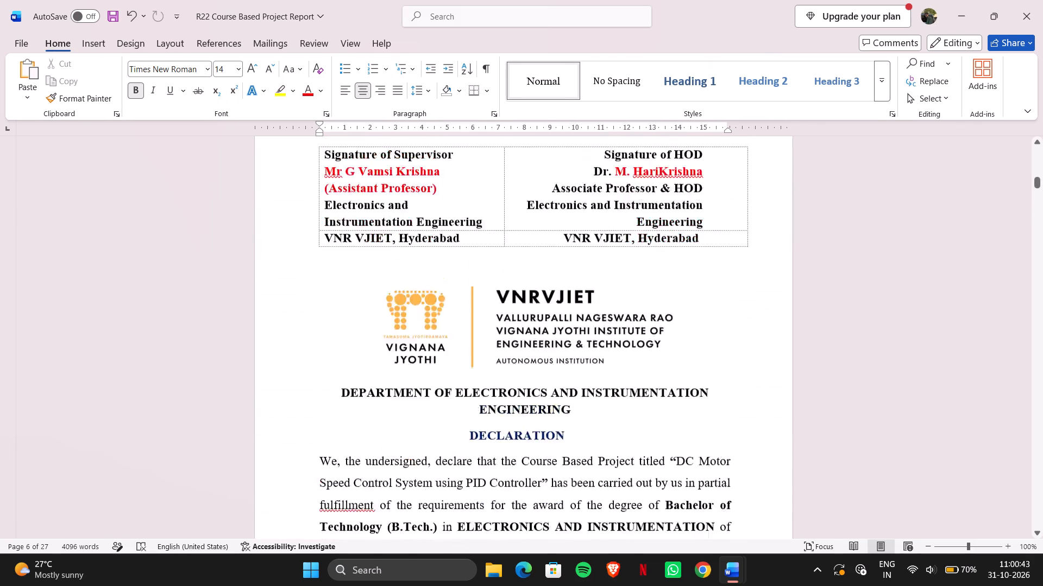
scroll(403, 330, "up", 6)
scroll(403, 330, "right", 1)
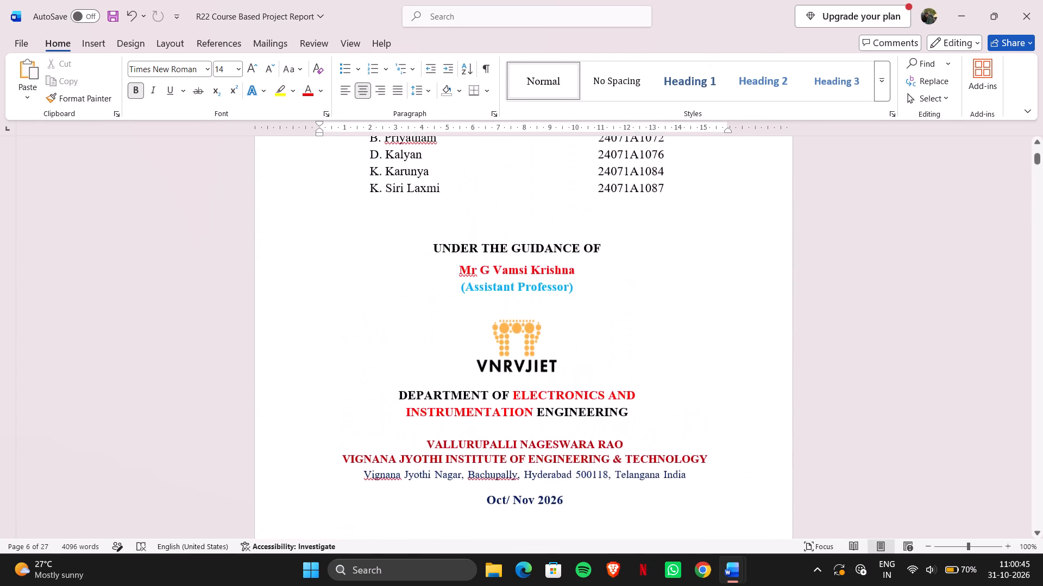
scroll(403, 330, "right", 1)
scroll(403, 330, "down", 4)
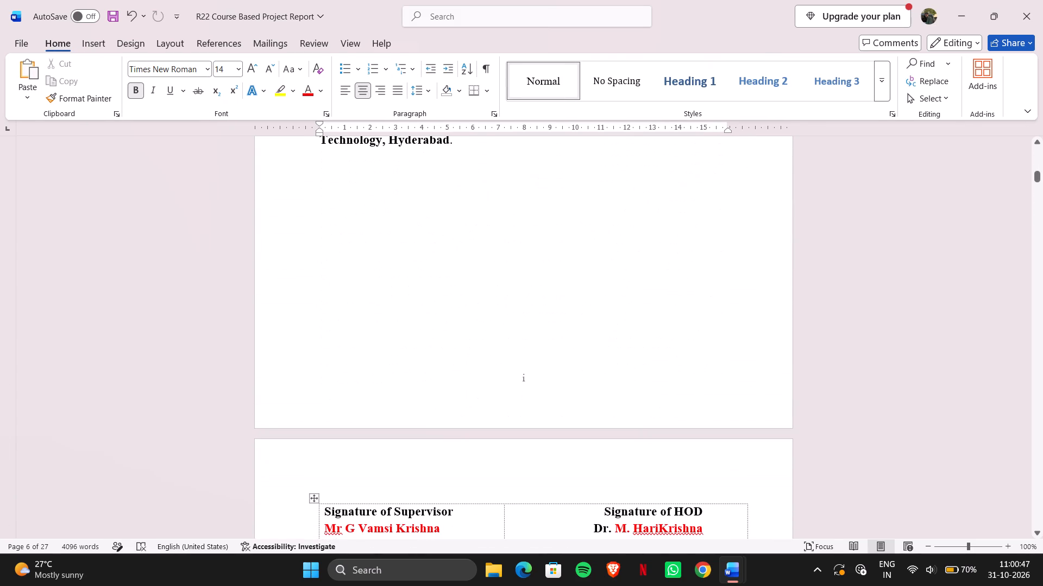
left_click(527, 380)
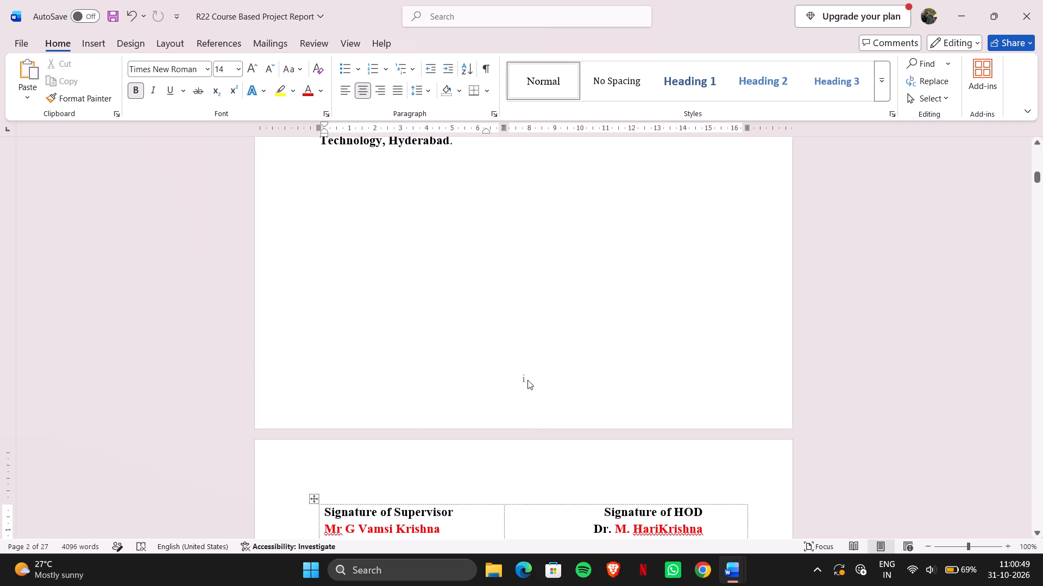
double_click(527, 380)
left_click(527, 380)
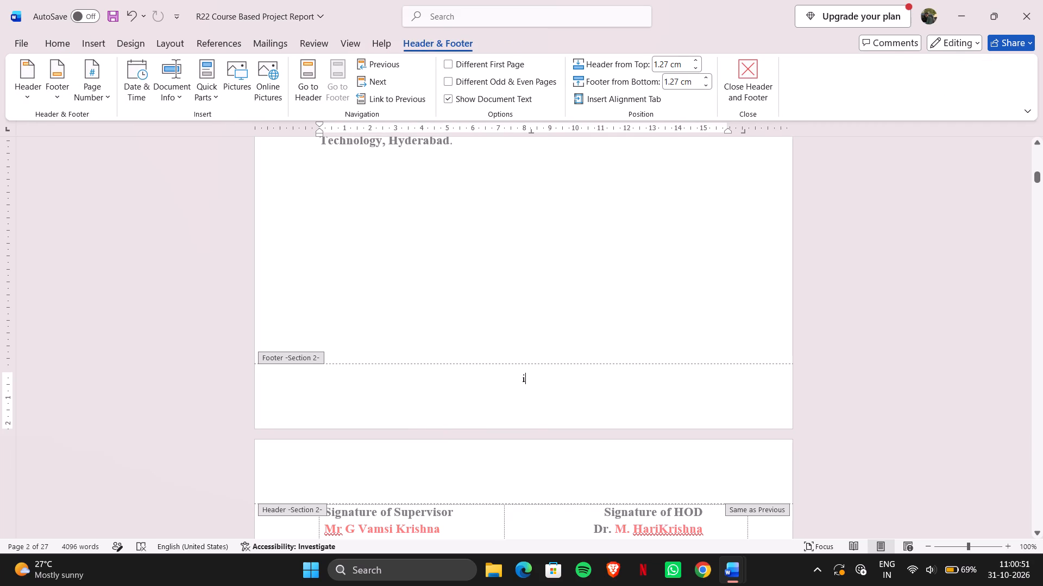
key("i")
double_click(366, 260)
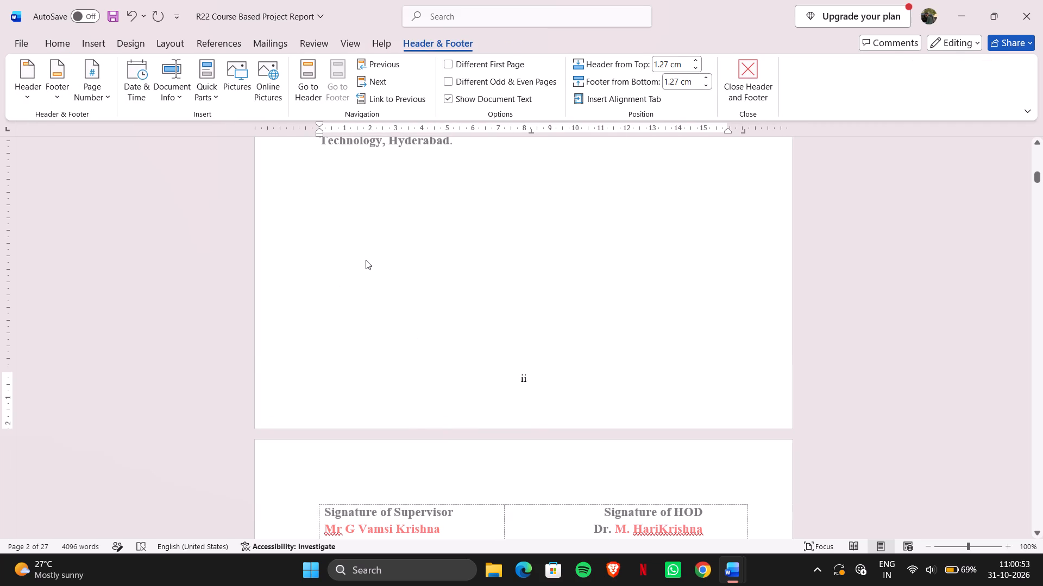
Examine the footer page numbers on the title and certificate pages and the page holding the signature table.
scroll(474, 298, "up", 4)
scroll(474, 298, "down", 2)
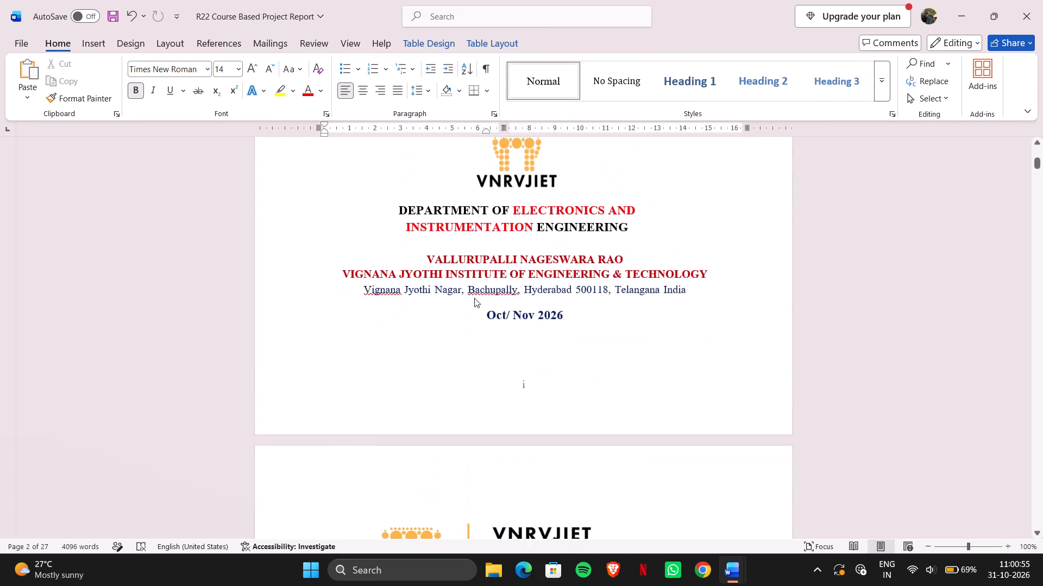
scroll(474, 298, "down", 3)
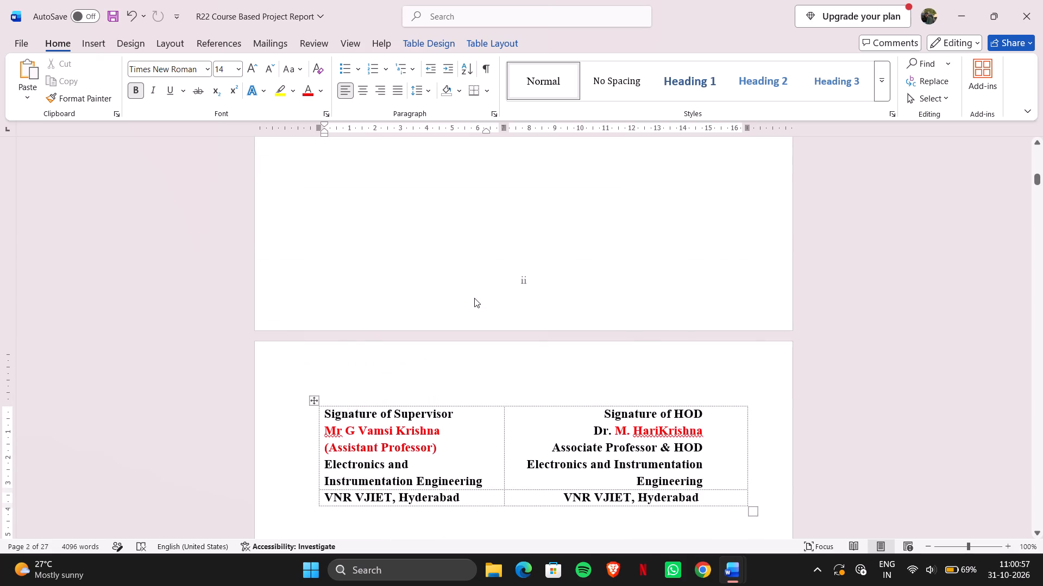
scroll(474, 298, "down", 2)
scroll(474, 298, "up", 5)
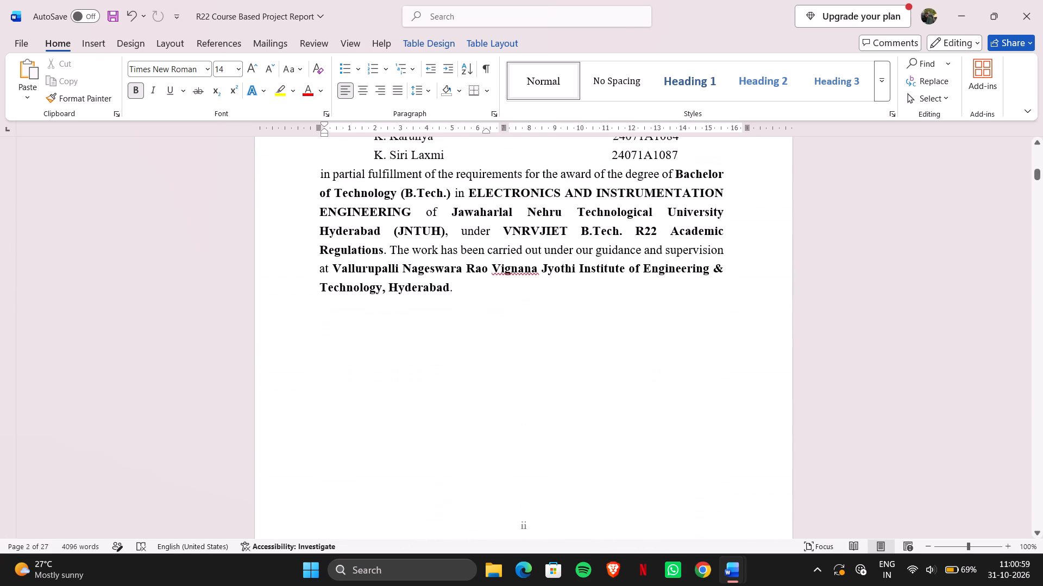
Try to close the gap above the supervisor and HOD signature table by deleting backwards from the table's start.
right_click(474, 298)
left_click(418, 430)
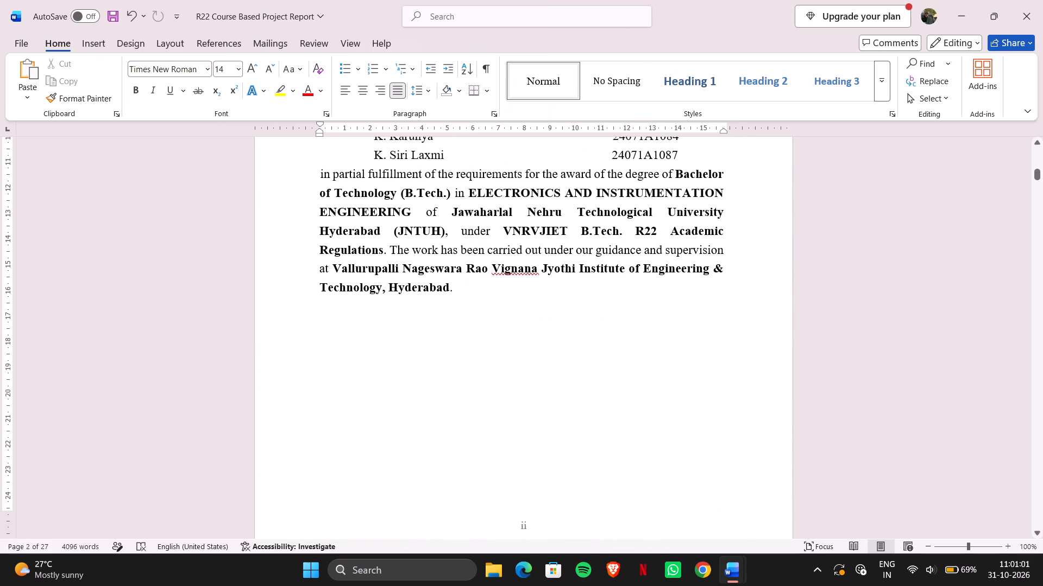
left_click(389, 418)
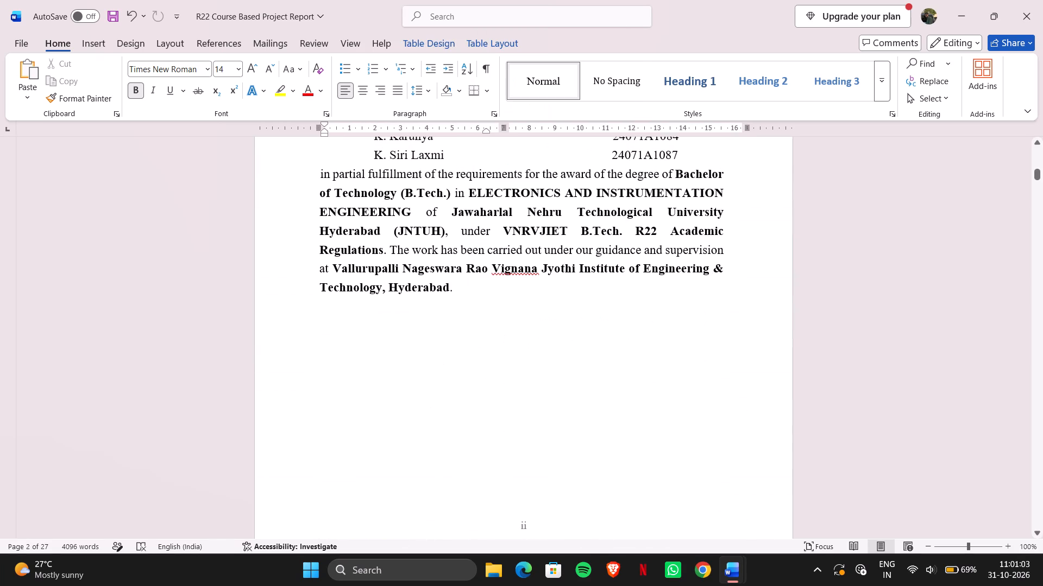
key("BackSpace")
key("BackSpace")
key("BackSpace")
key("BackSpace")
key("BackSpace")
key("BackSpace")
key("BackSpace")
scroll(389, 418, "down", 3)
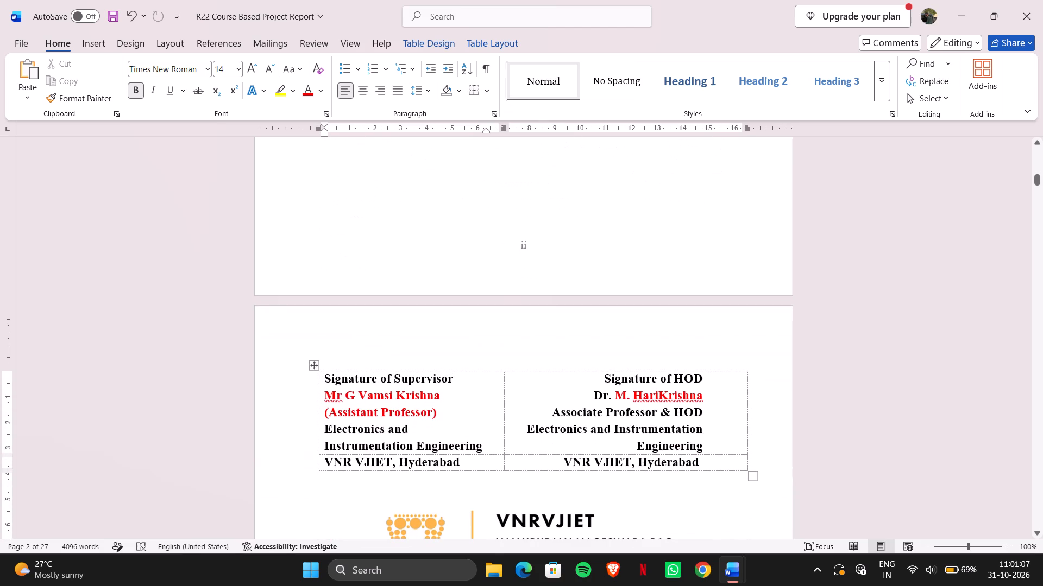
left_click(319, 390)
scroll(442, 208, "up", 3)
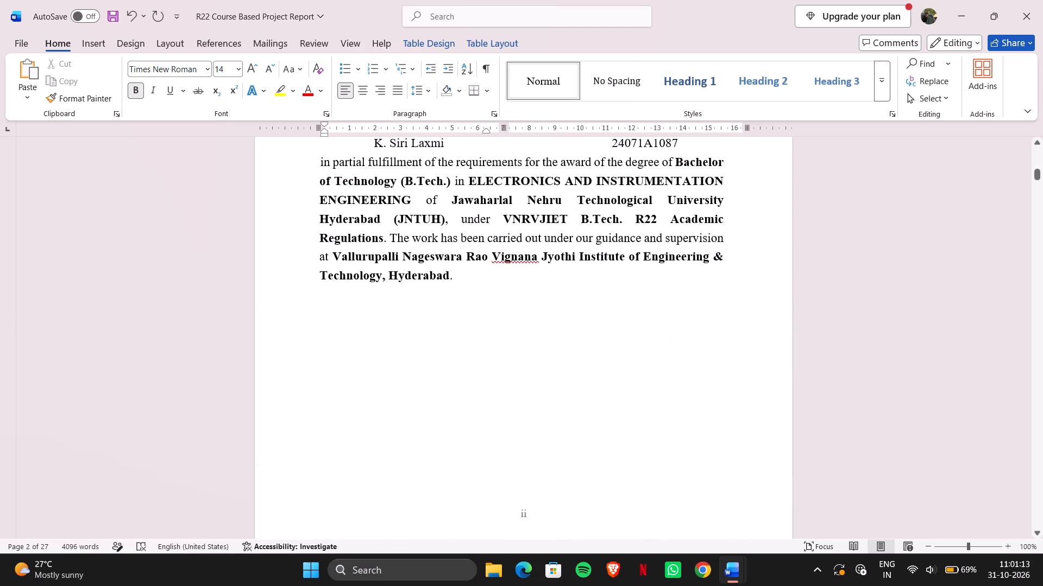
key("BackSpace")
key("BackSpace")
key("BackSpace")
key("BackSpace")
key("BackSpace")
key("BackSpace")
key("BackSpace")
Show the formatting marks and delete the page break between the certificate text and the supervisor and HOD signature table.
left_click(487, 60)
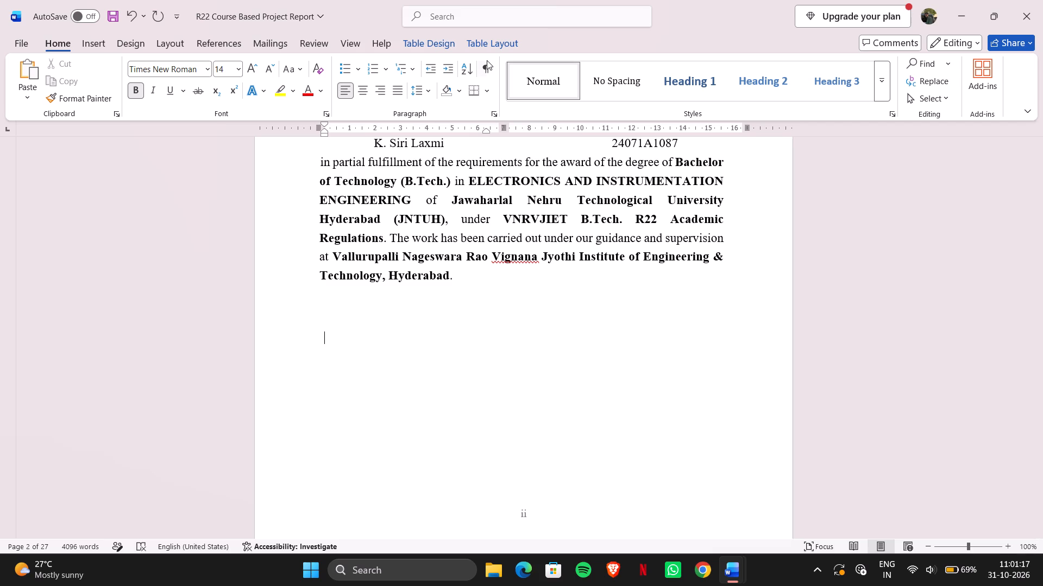
left_click(485, 69)
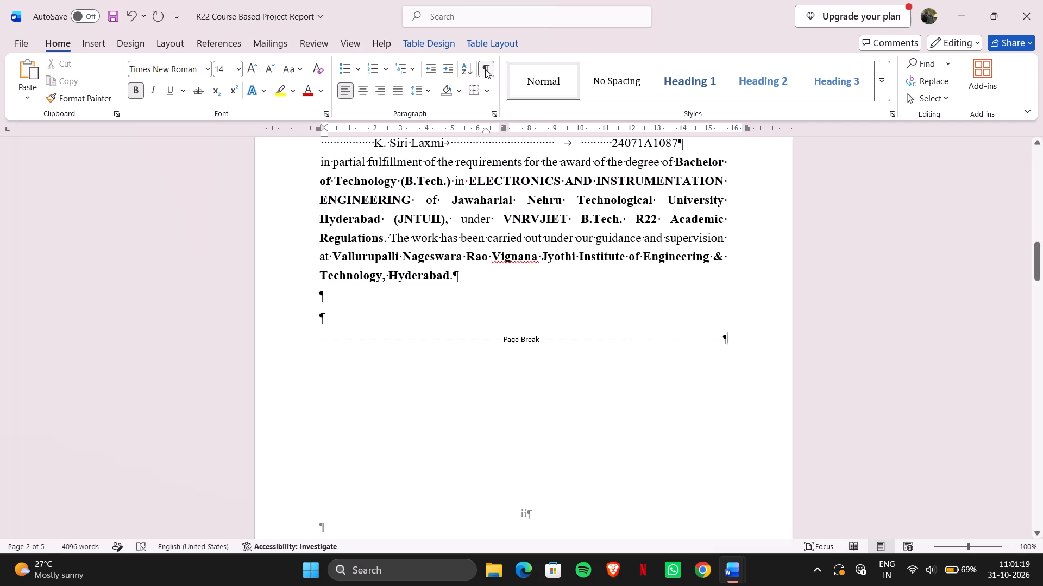
left_click(514, 341)
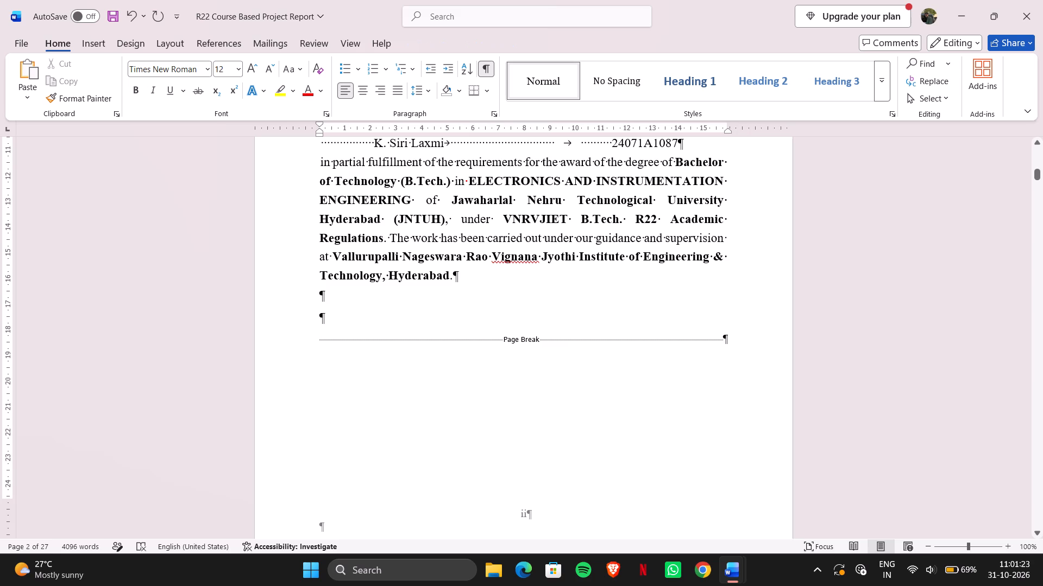
left_click_drag(721, 341, 420, 340)
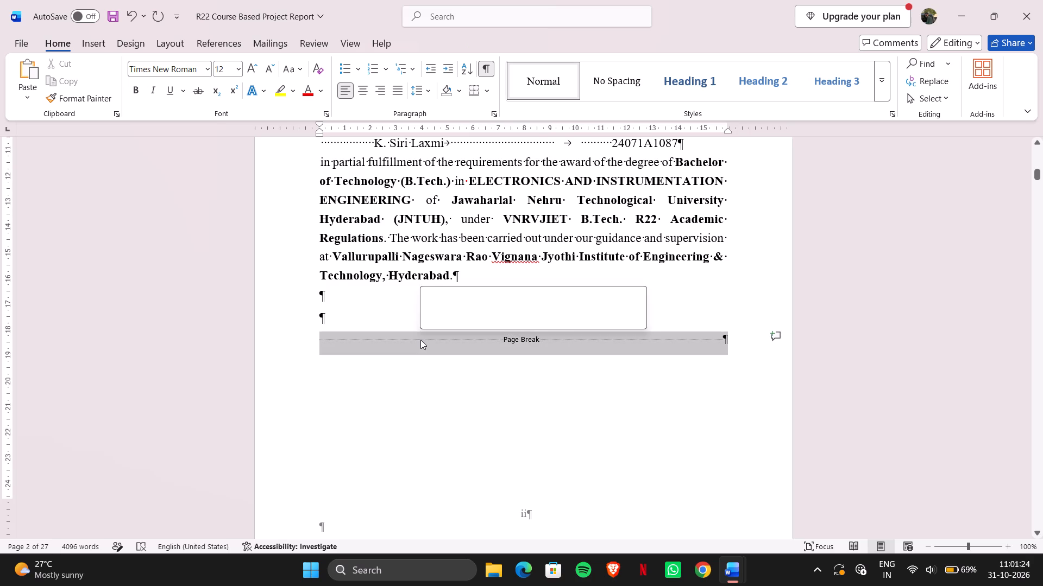
key("BackSpace")
Examine the layout and footer page numbers of the certificate, declaration and abstract pages.
scroll(420, 340, "down", 1)
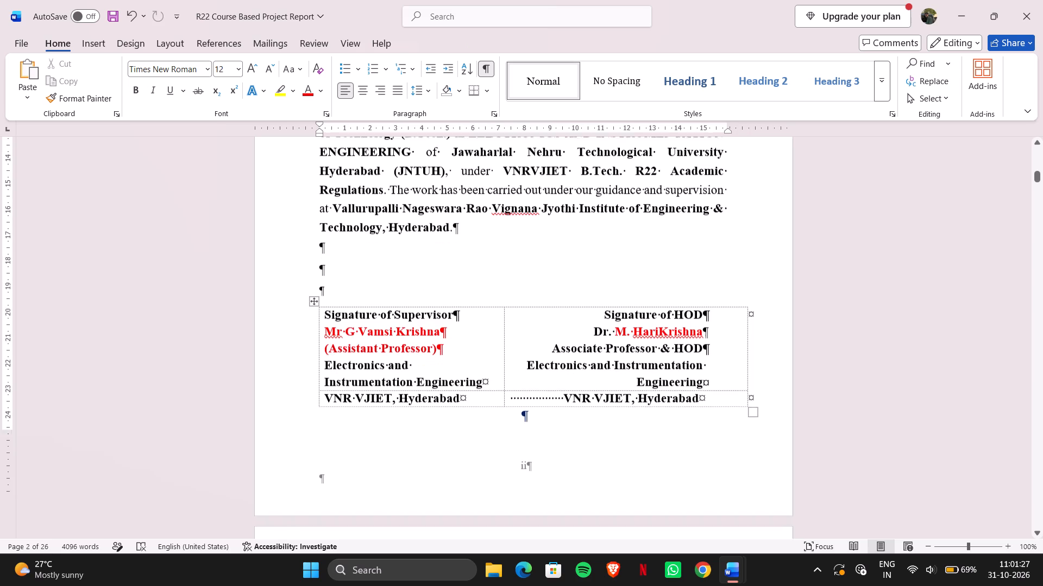
scroll(420, 340, "down", 2)
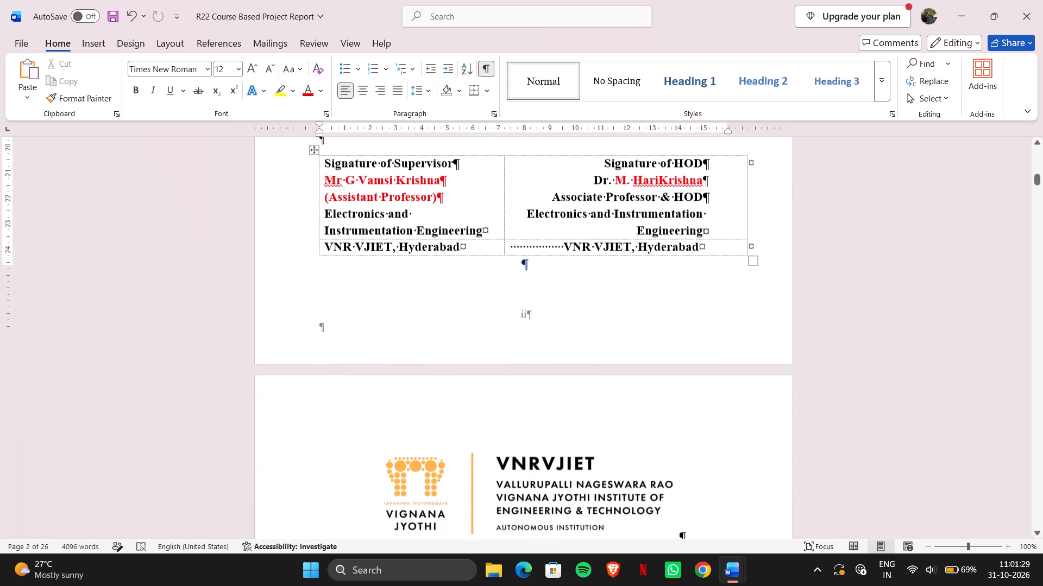
scroll(420, 340, "down", 3)
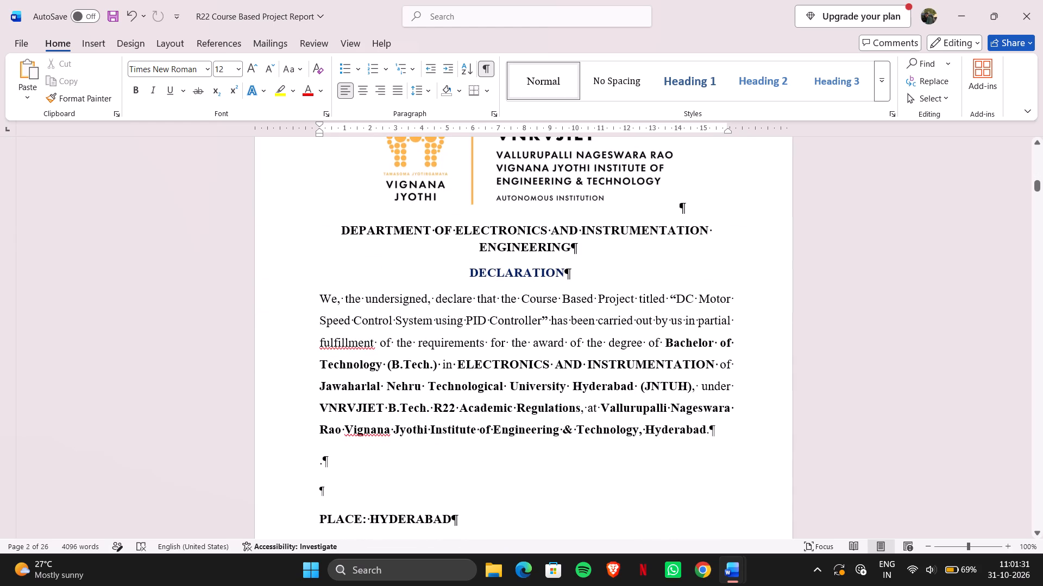
scroll(420, 340, "down", 3)
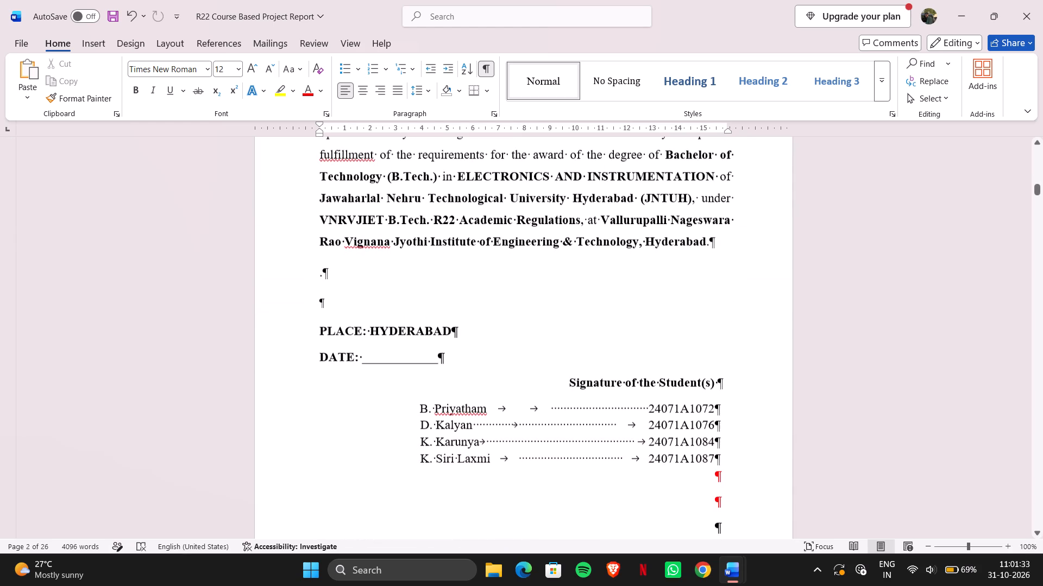
scroll(420, 340, "down", 3)
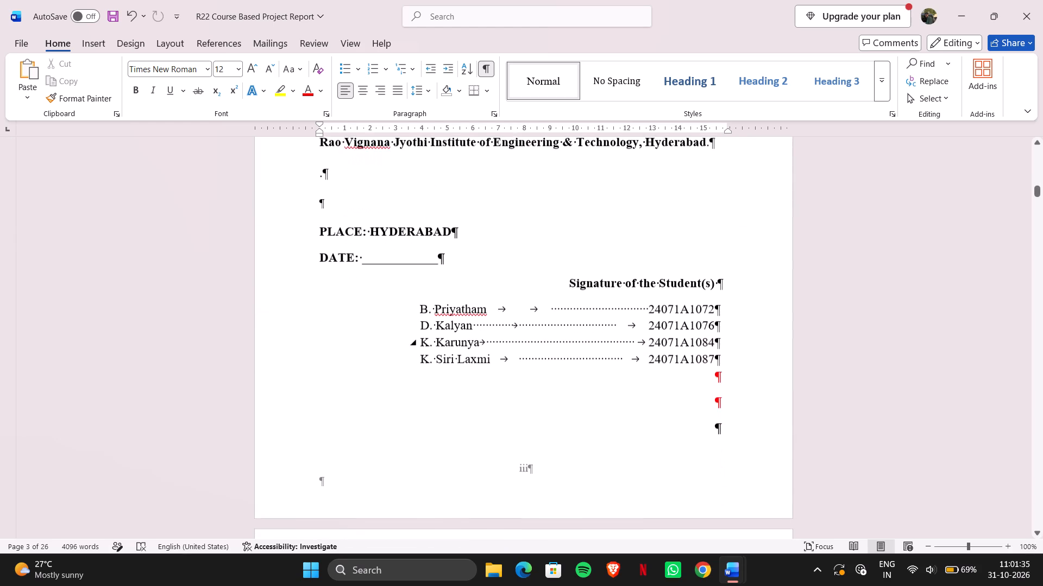
scroll(420, 340, "down", 3)
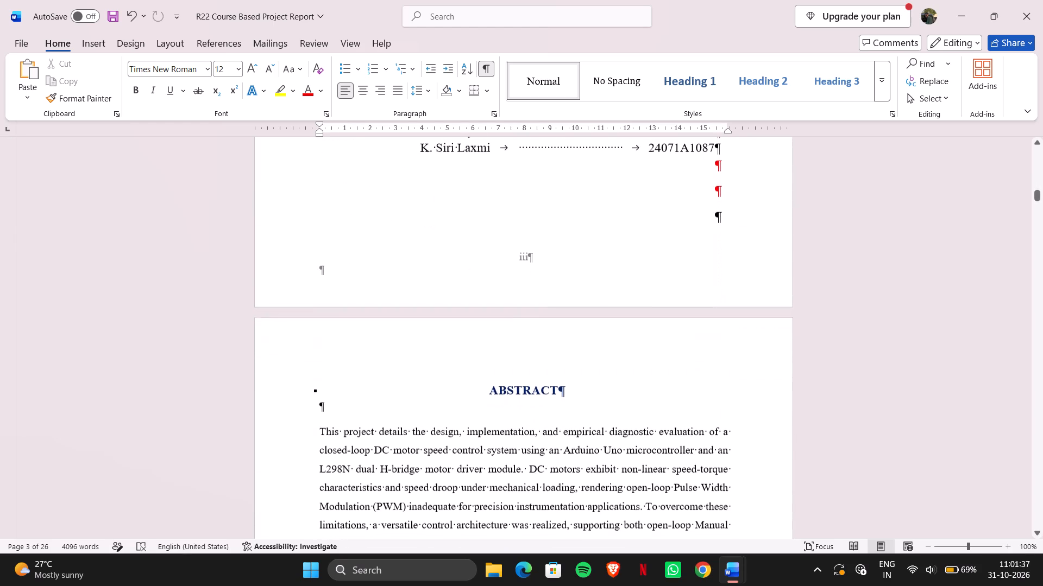
scroll(420, 340, "down", 5)
scroll(420, 340, "up", 1)
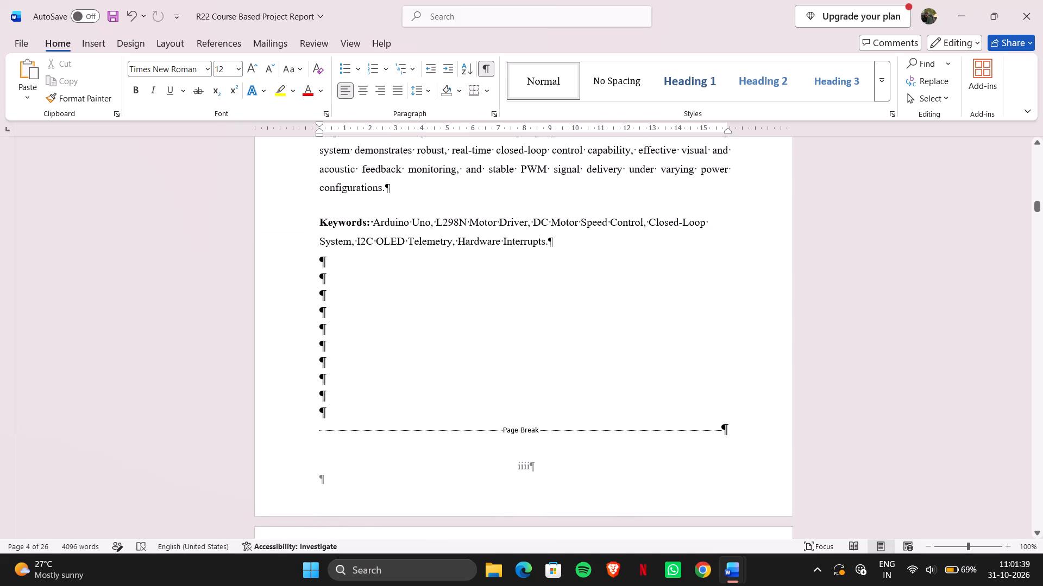
scroll(420, 340, "up", 1)
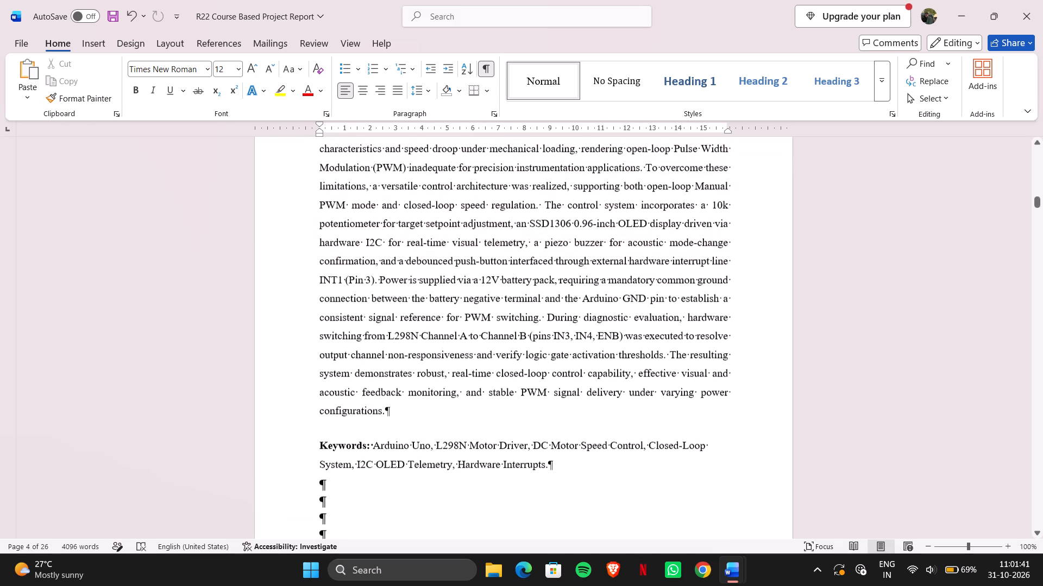
scroll(420, 340, "down", 1)
scroll(420, 340, "up", 1)
scroll(420, 340, "down", 2)
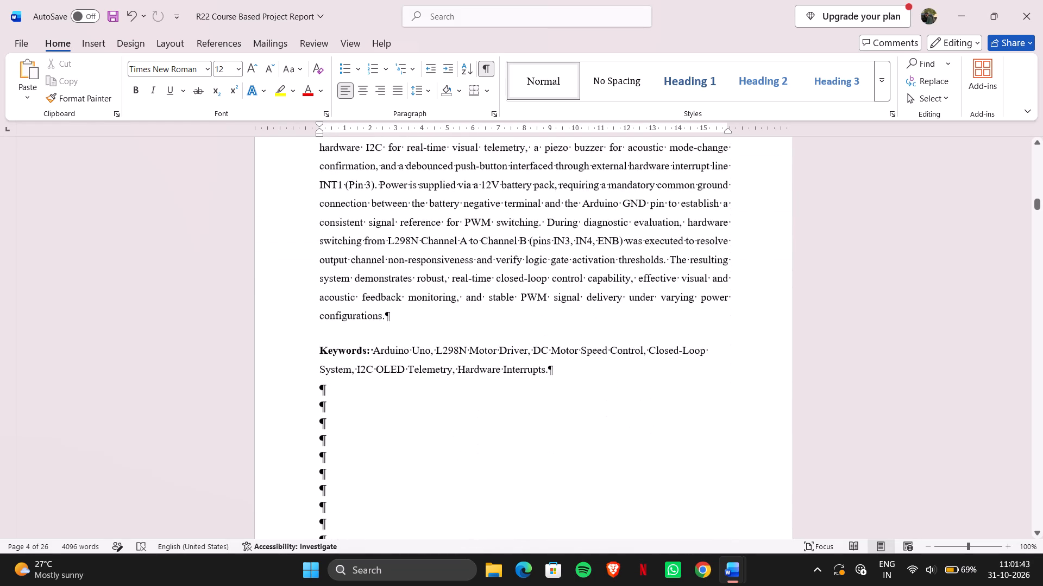
scroll(420, 340, "down", 2)
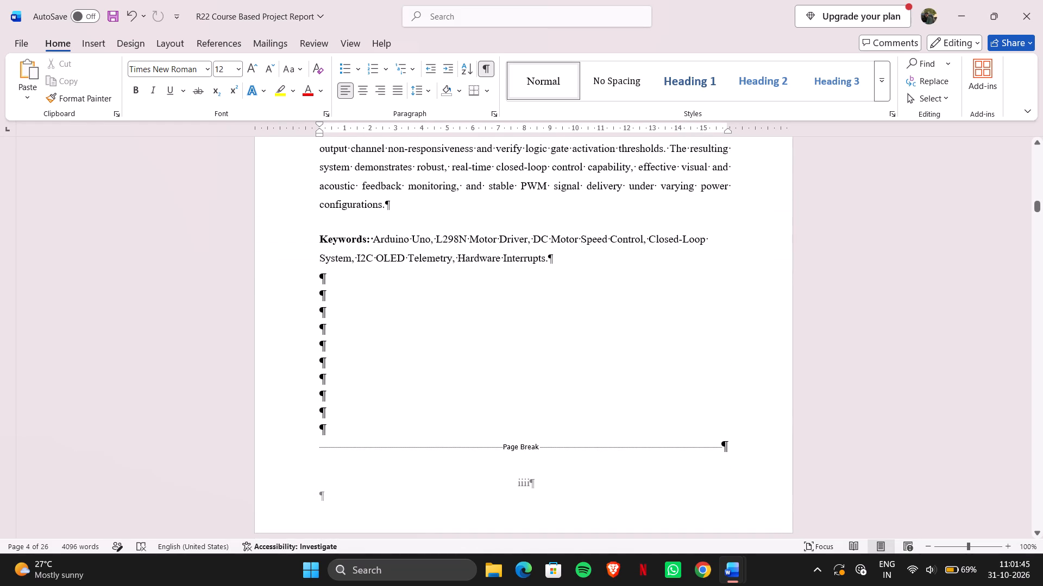
Replace the page break and the empty paragraph above it at the end of the abstract page with a new empty paragraph.
left_click_drag(720, 447, 478, 423)
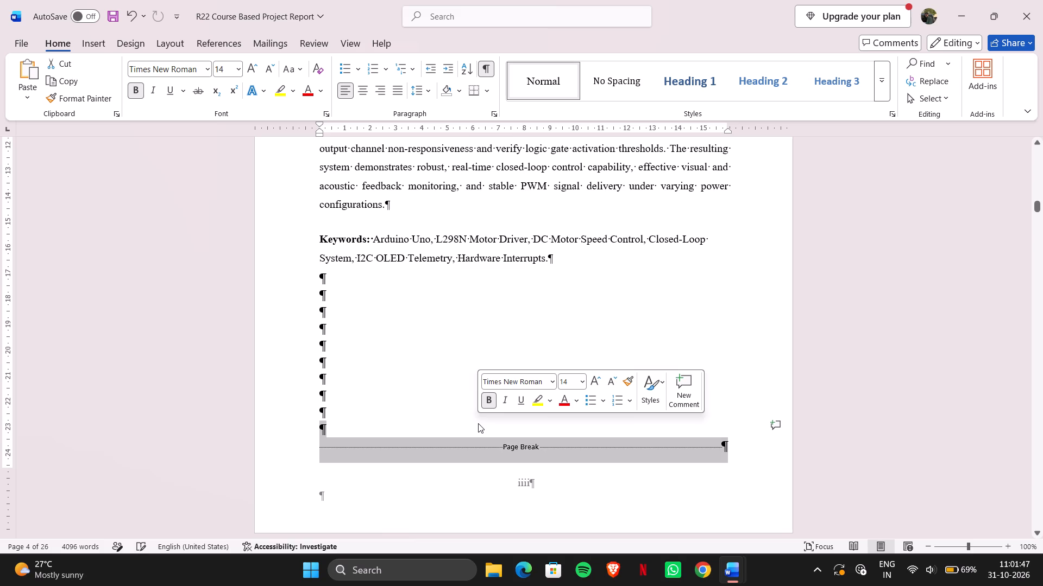
key("BackSpace")
key("Return")
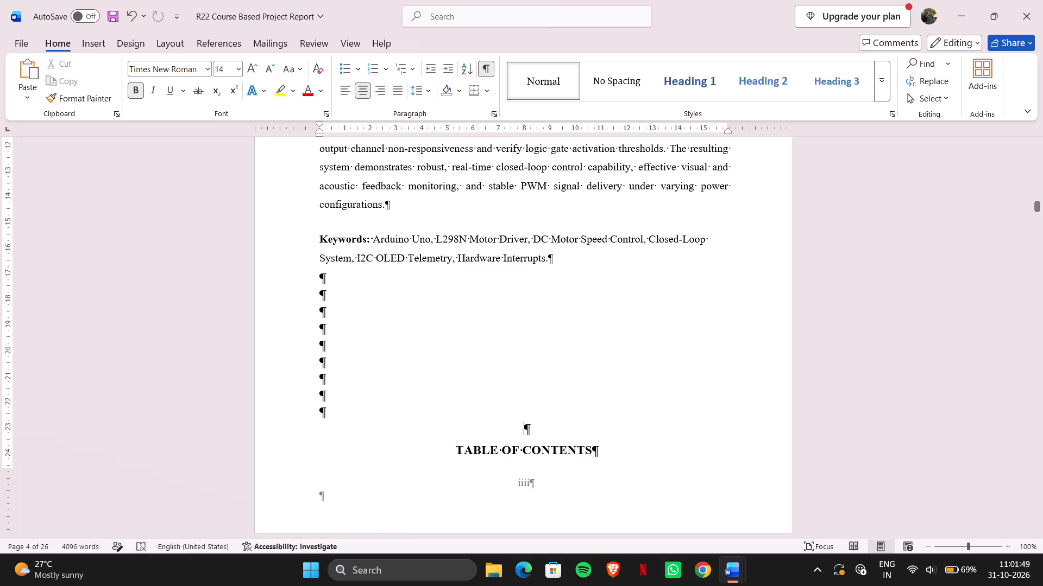
scroll(478, 423, "up", 4)
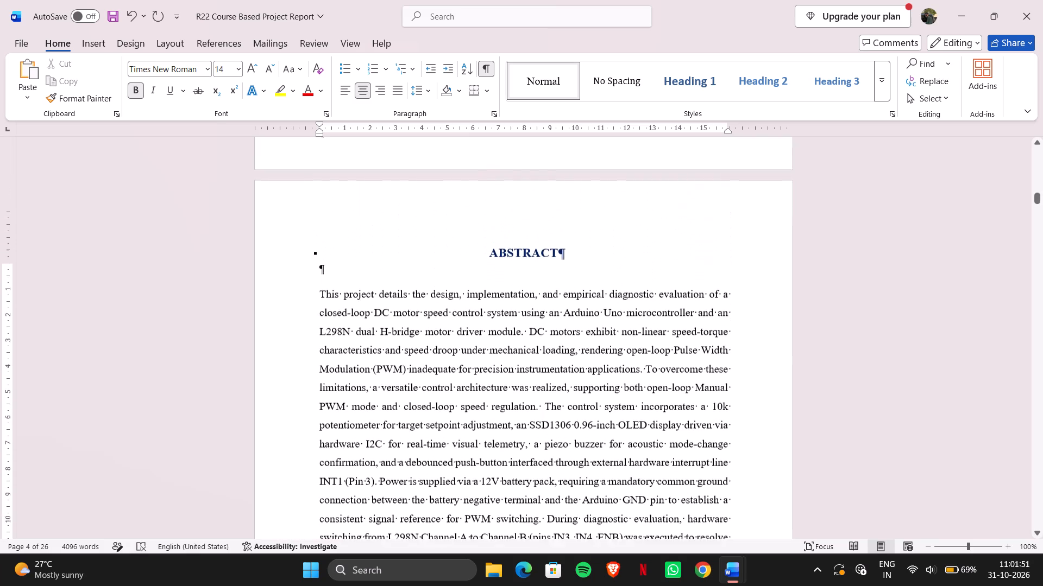
scroll(478, 423, "up", 1)
scroll(478, 423, "down", 4)
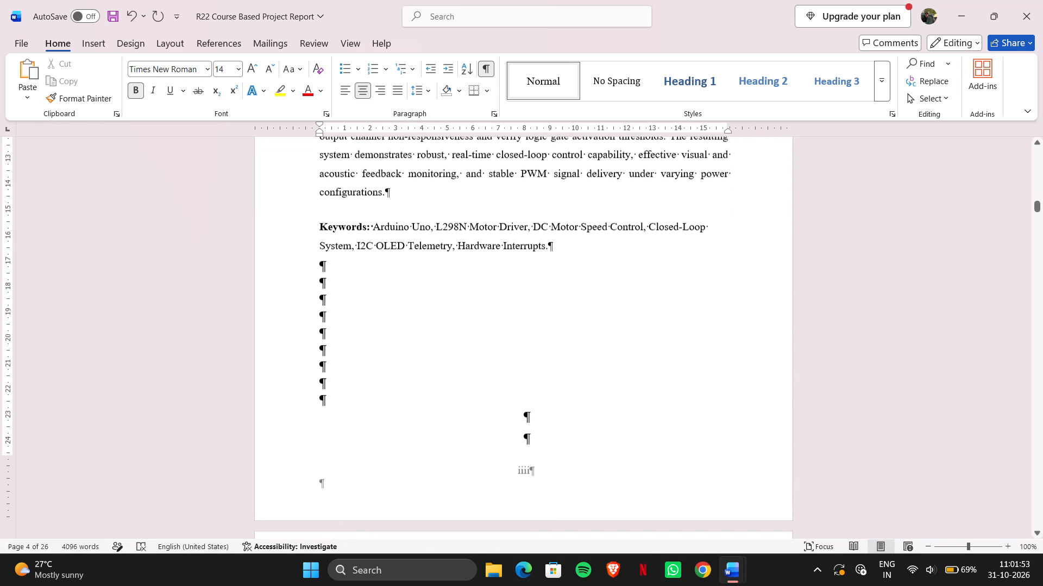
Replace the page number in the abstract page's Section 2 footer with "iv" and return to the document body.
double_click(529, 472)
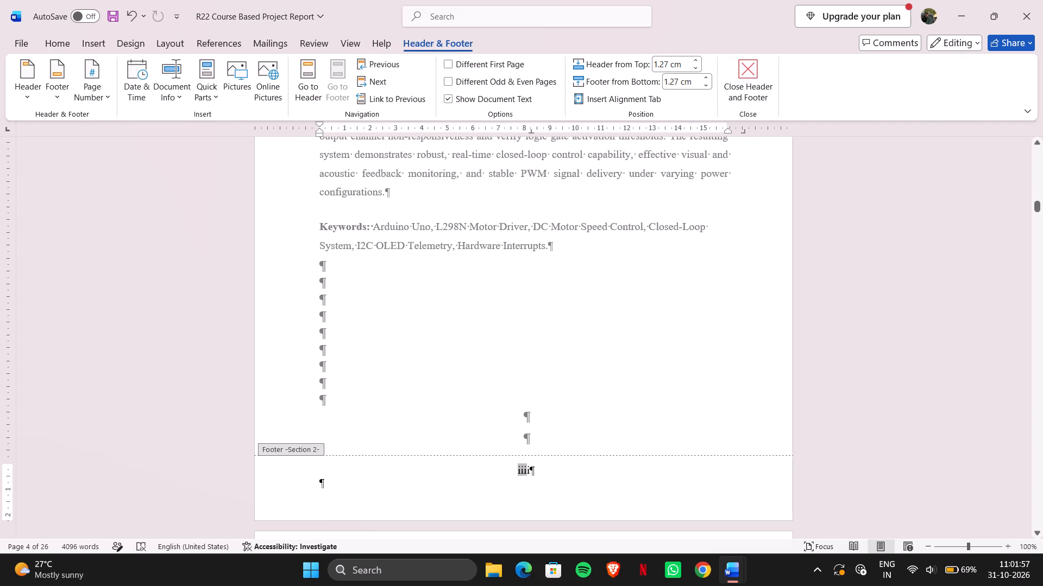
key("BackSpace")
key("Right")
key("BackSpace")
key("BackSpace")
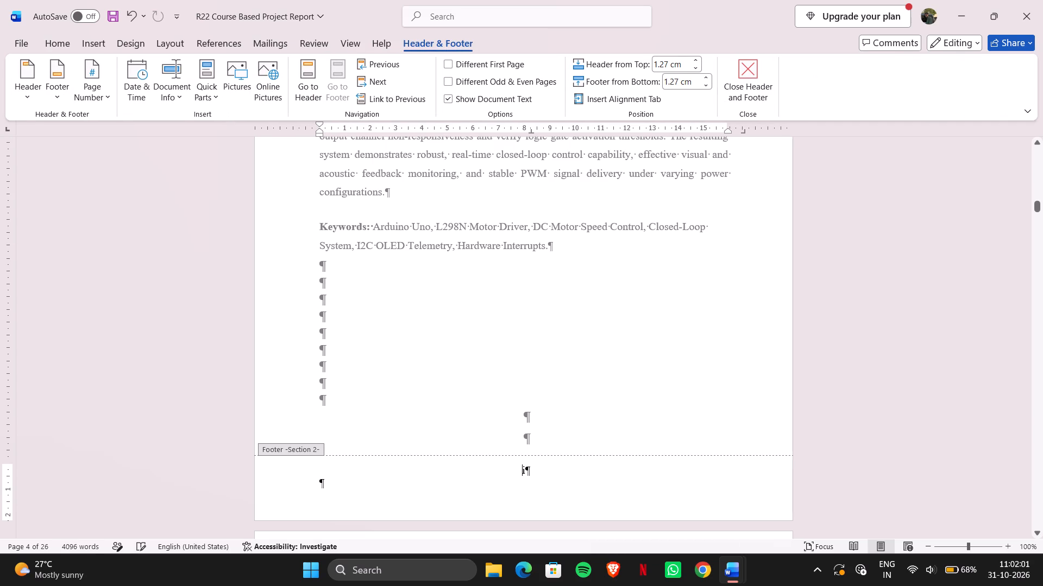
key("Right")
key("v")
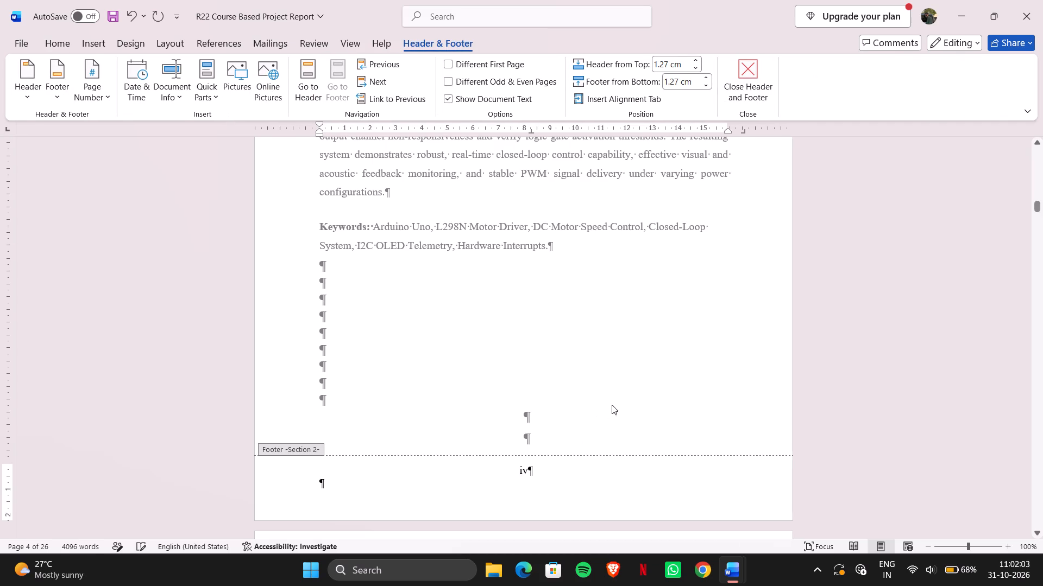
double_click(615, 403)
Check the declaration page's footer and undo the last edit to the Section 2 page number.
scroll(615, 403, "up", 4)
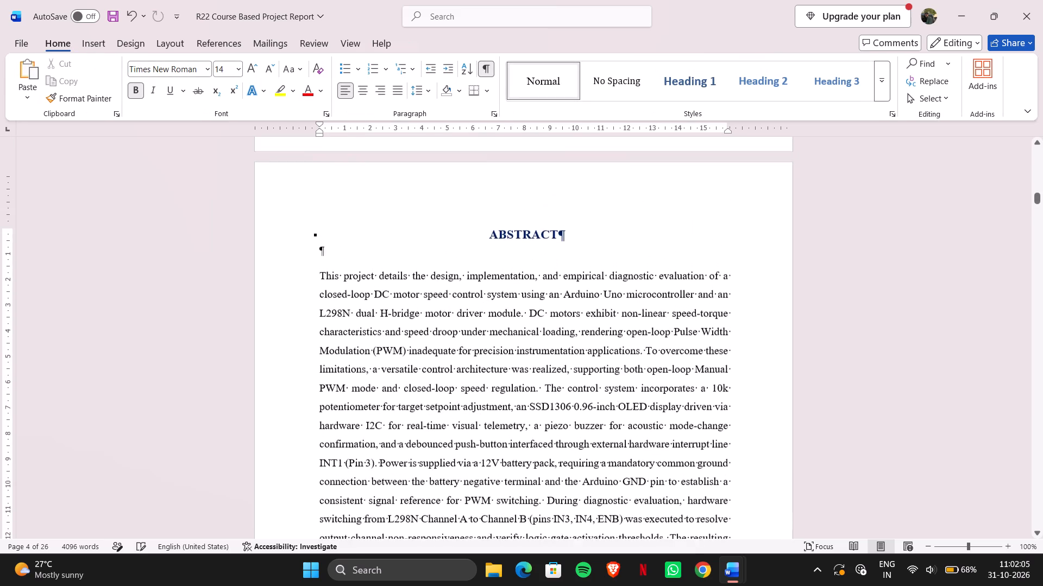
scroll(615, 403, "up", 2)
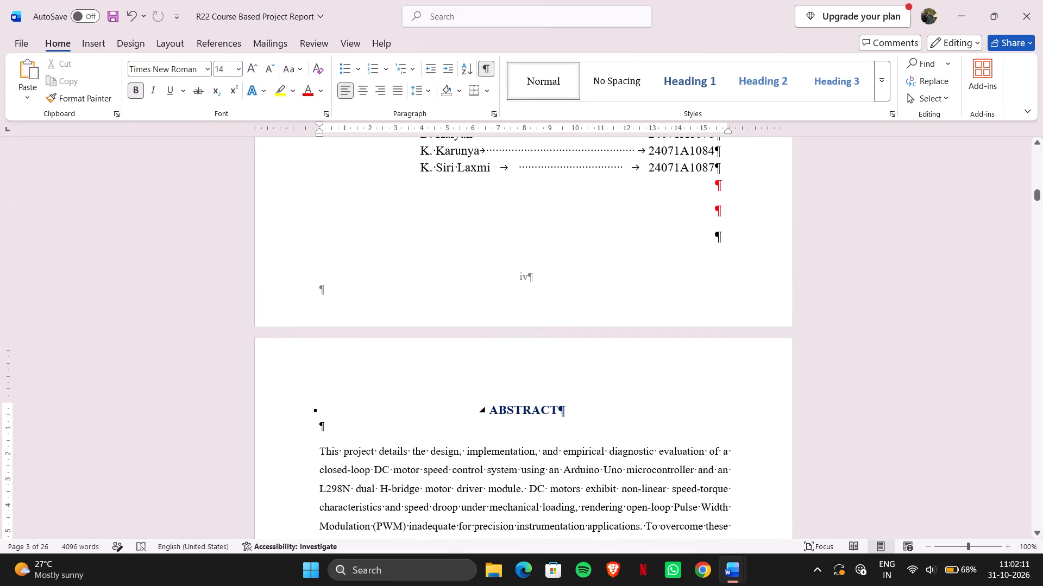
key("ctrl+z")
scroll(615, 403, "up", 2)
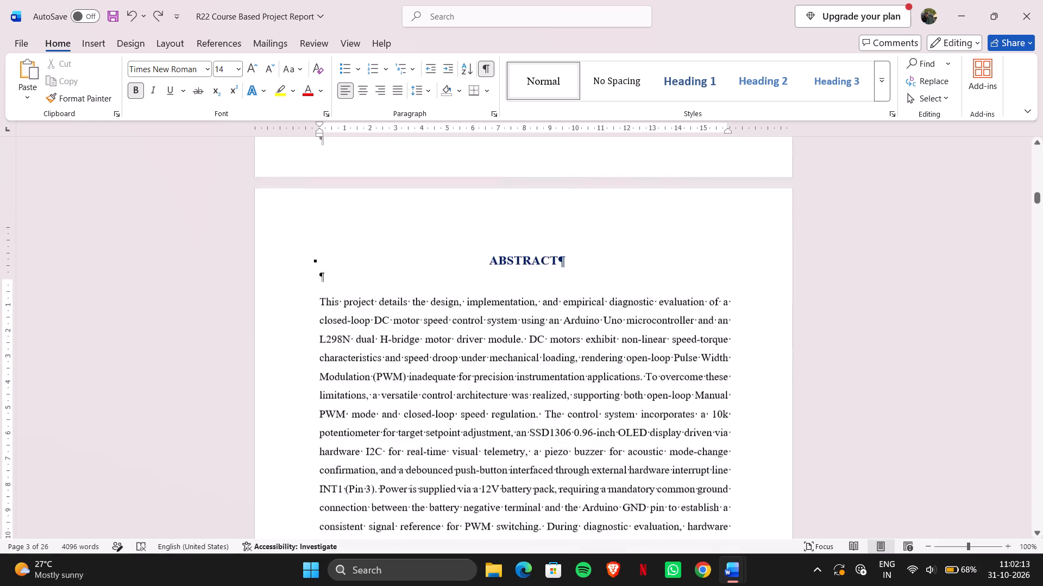
Check the footer page numbers of the certificate and title pages, and undo the last edit at the end of the abstract page.
scroll(615, 403, "up", 8)
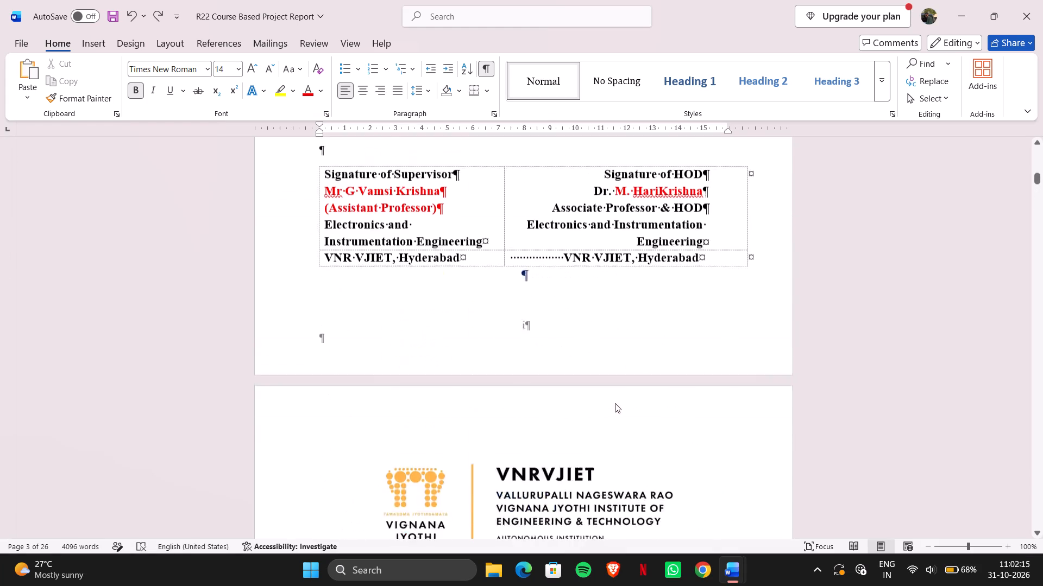
scroll(615, 403, "up", 2)
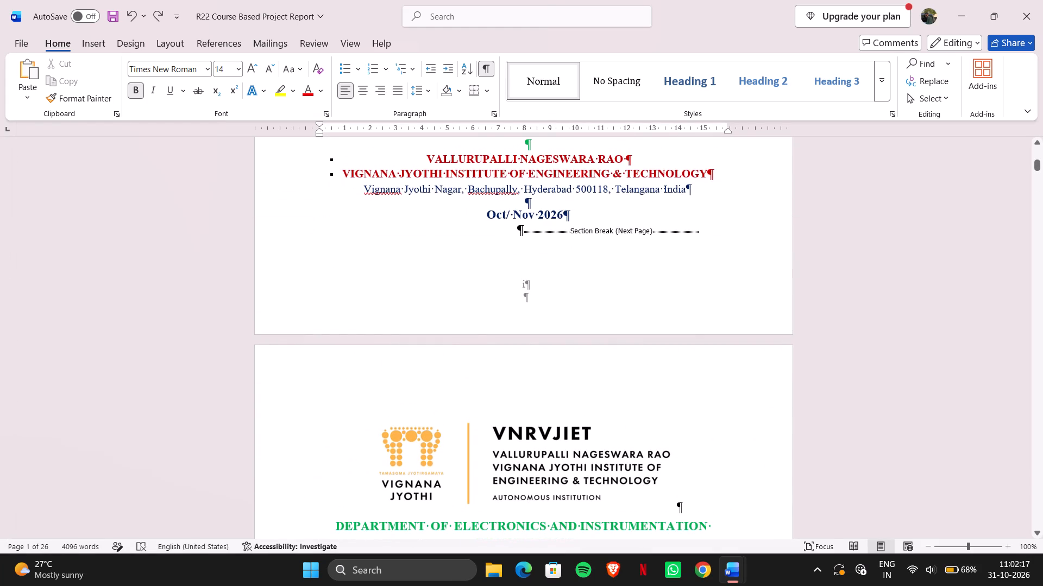
key("ctrl+z")
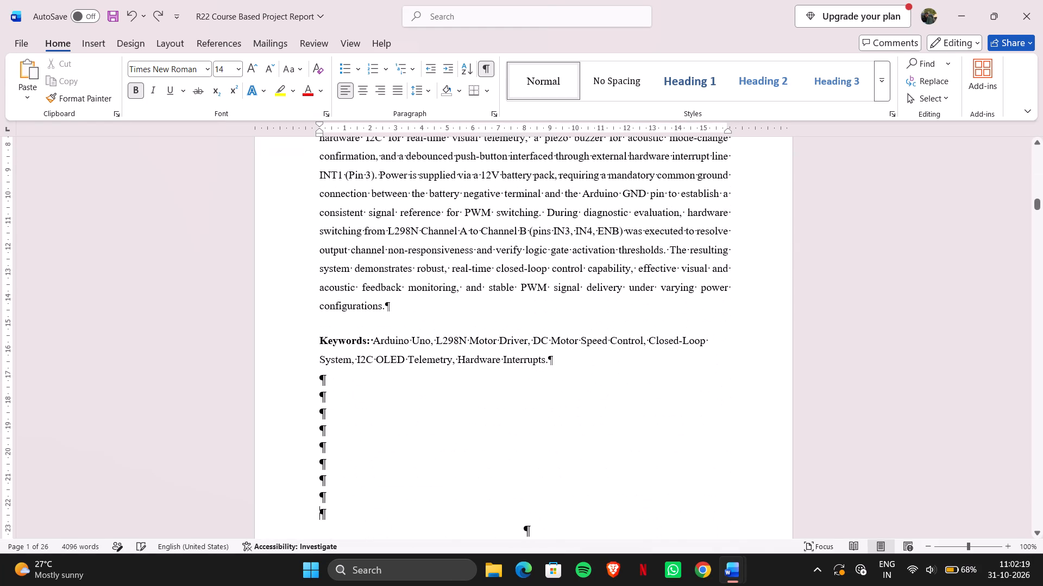
Hide the paragraph and formatting marks in the document.
left_click(483, 66)
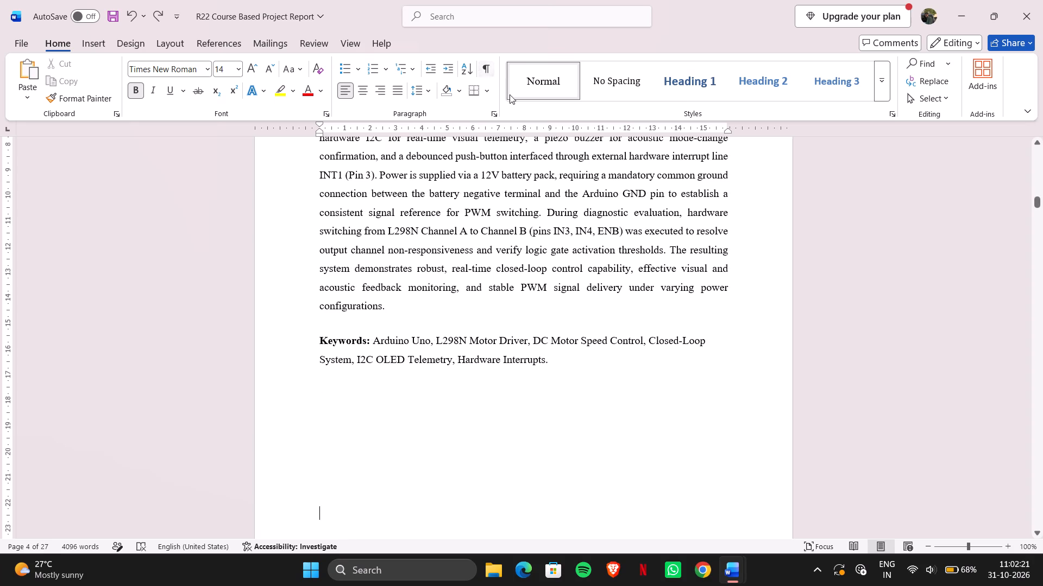
Open the abstract page's Section 2 footer for editing and move on to the Section 3 footer.
scroll(499, 416, "up", 3)
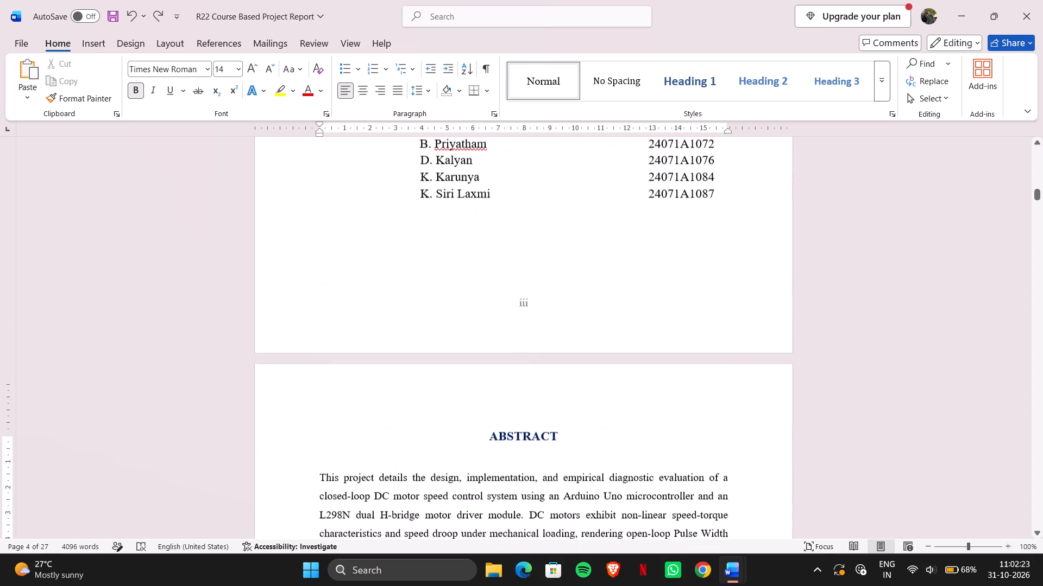
scroll(499, 416, "up", 2)
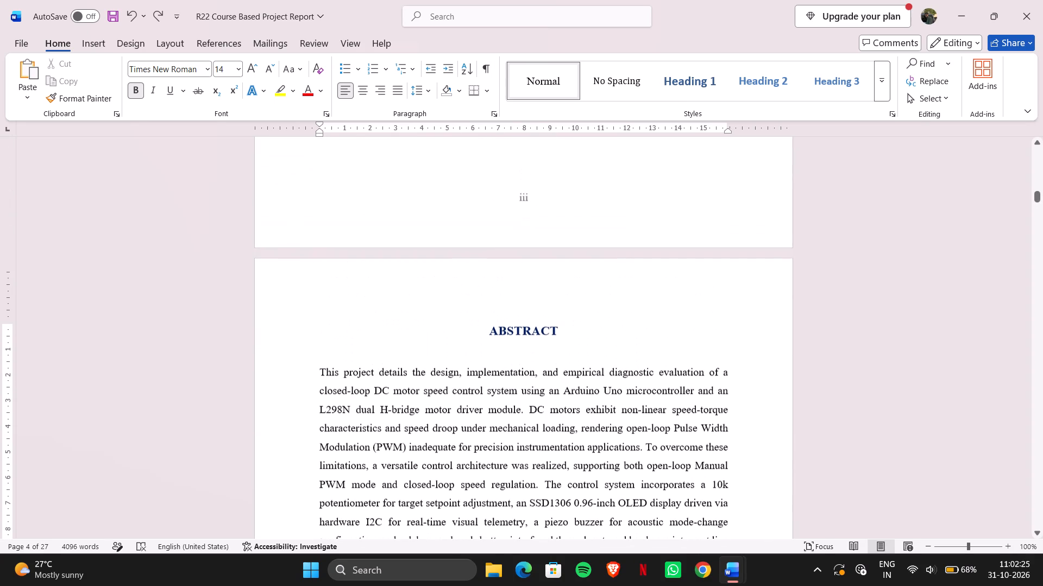
left_click(601, 310)
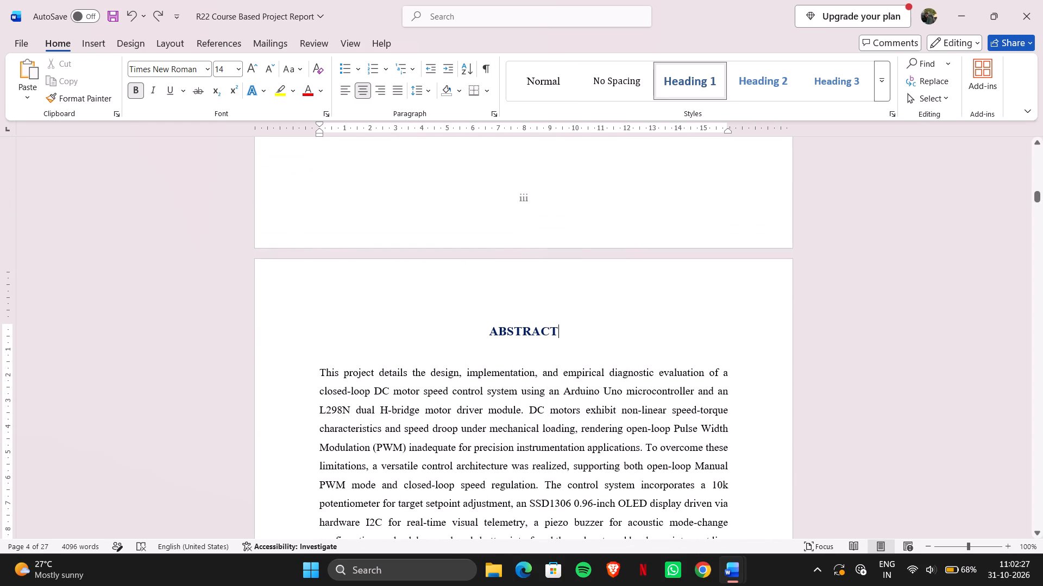
left_click(103, 42)
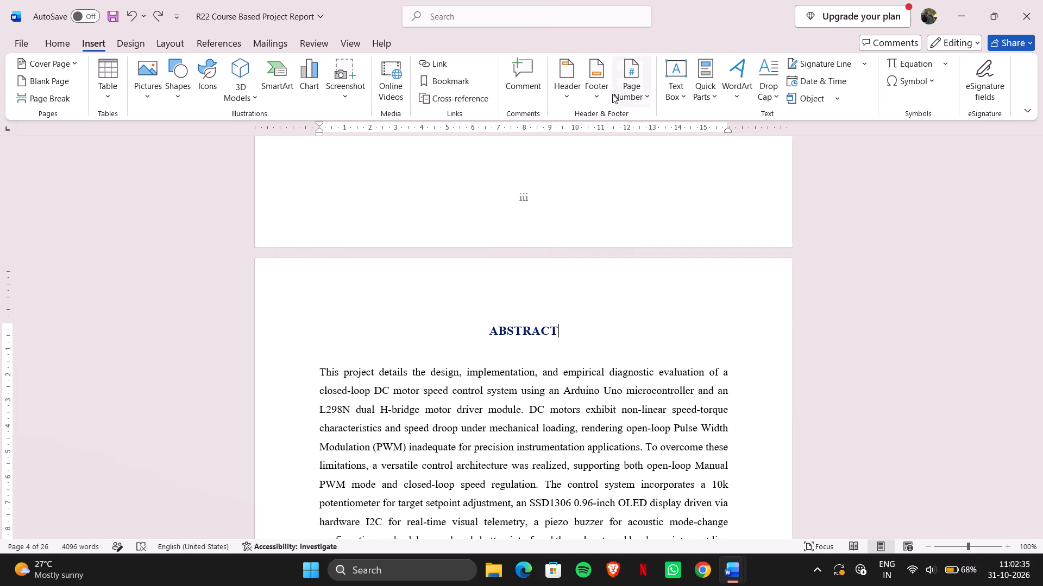
left_click(595, 91)
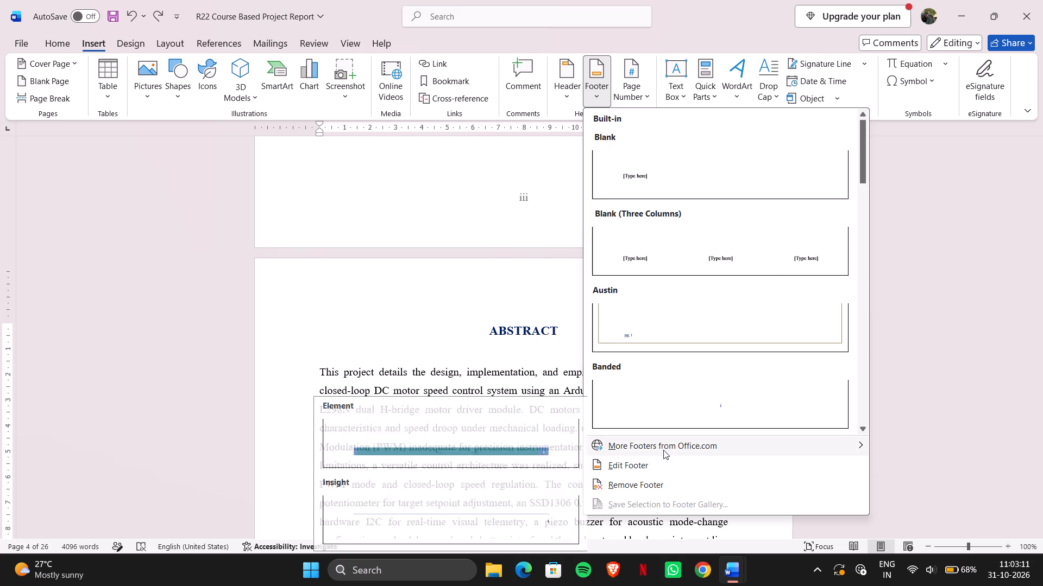
left_click(662, 464)
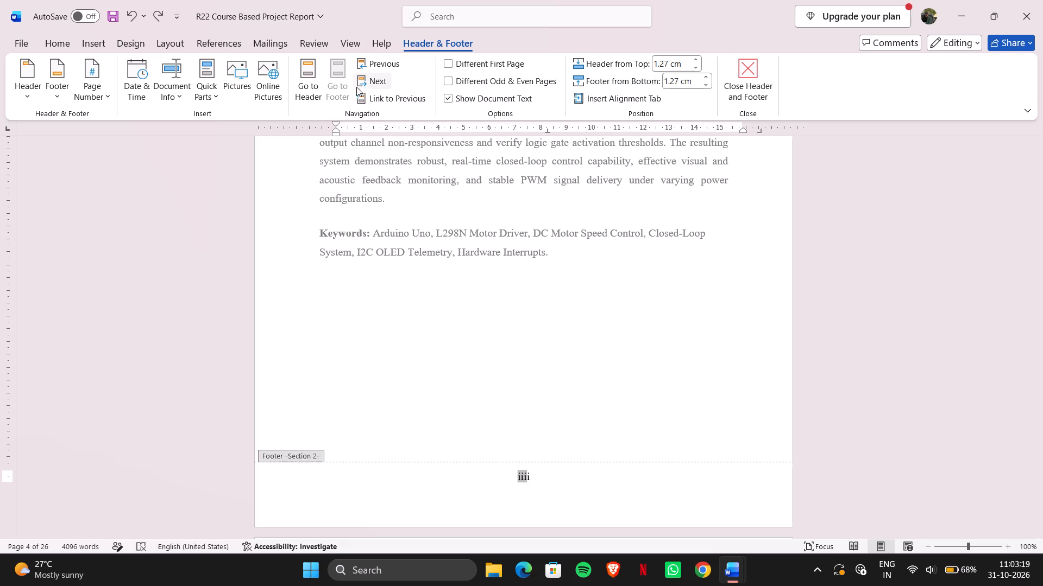
left_click(371, 84)
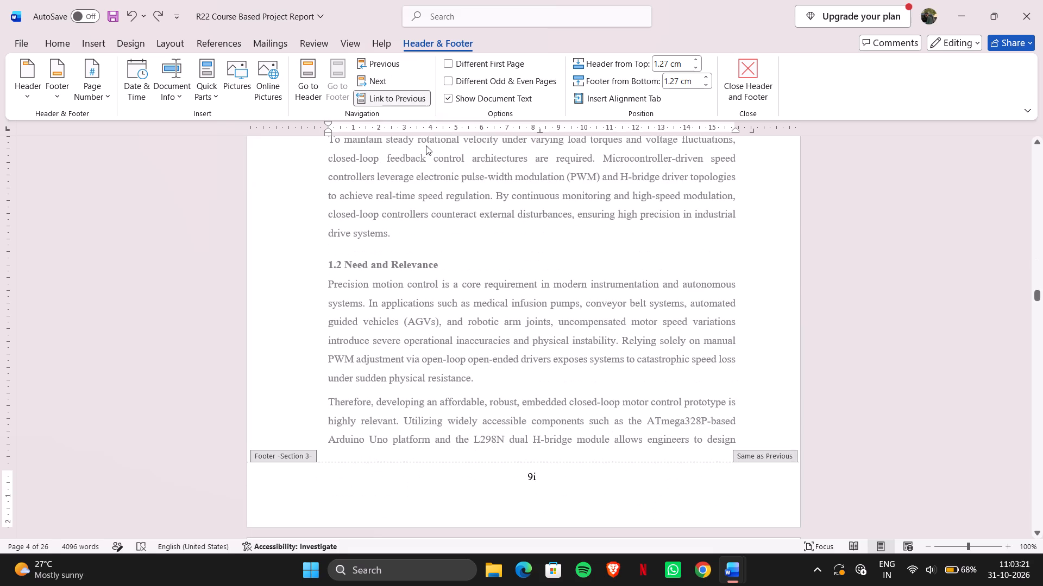
Examine the footer page numbers and section labels from Chapter 1 back through the front matter to the title page.
scroll(519, 450, "up", 4)
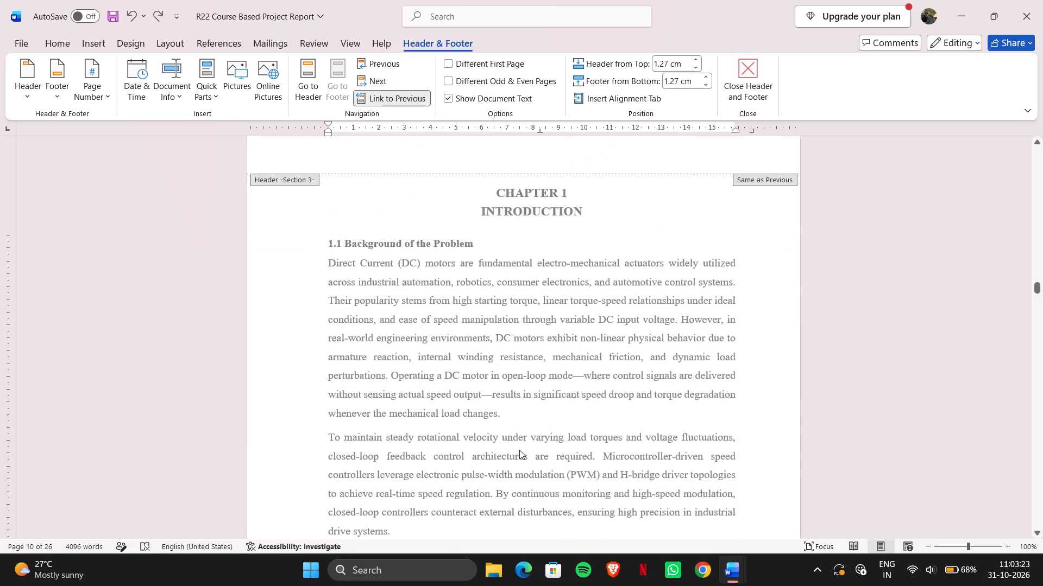
scroll(519, 450, "up", 6)
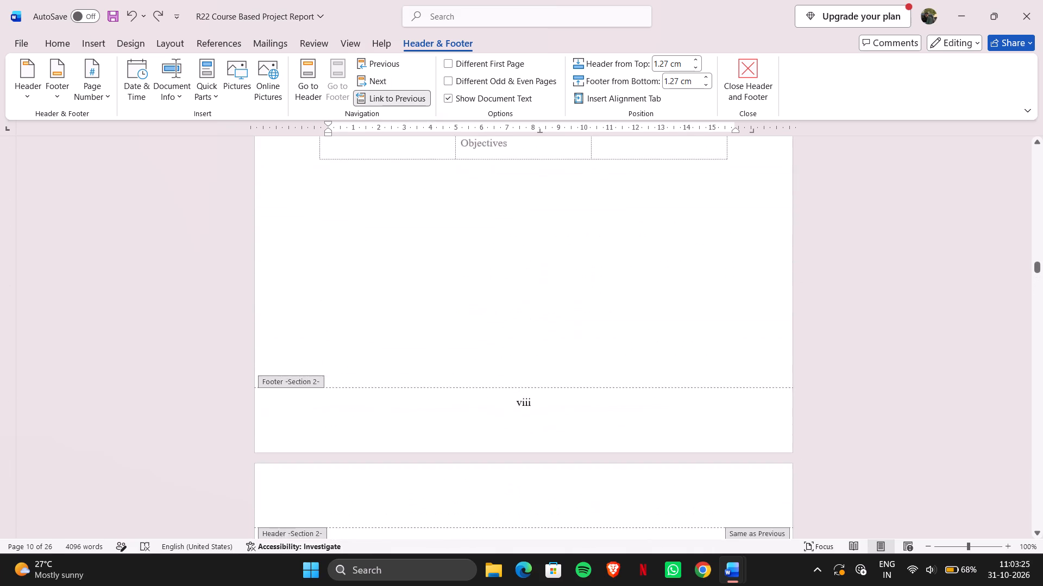
scroll(519, 450, "up", 7)
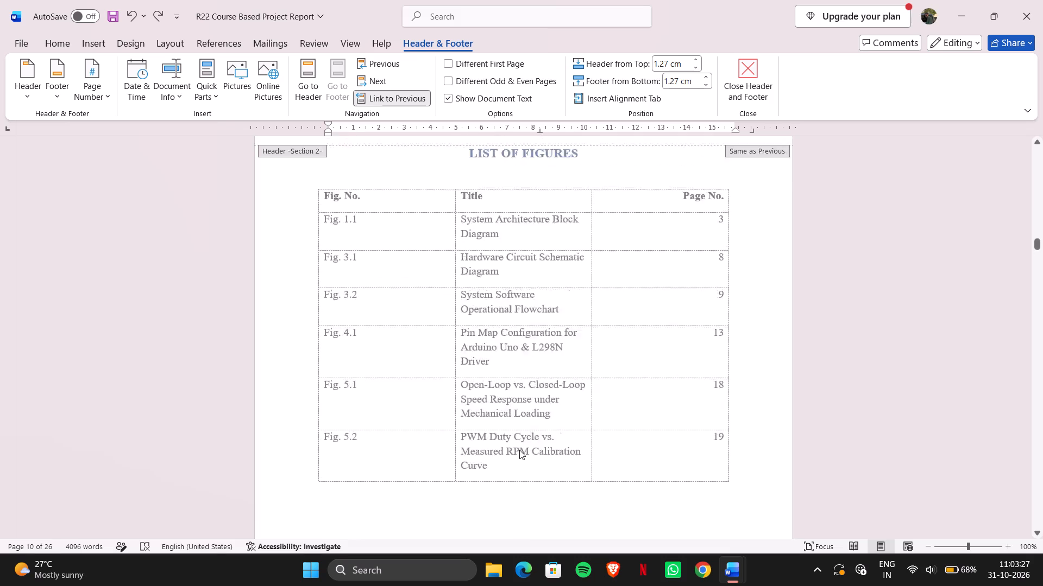
scroll(519, 450, "up", 6)
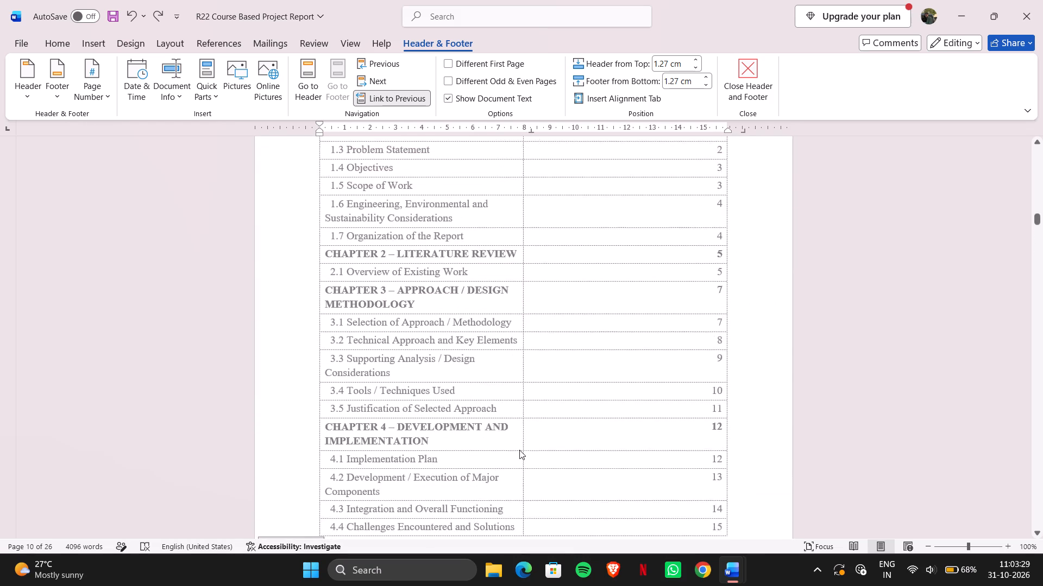
scroll(519, 450, "up", 4)
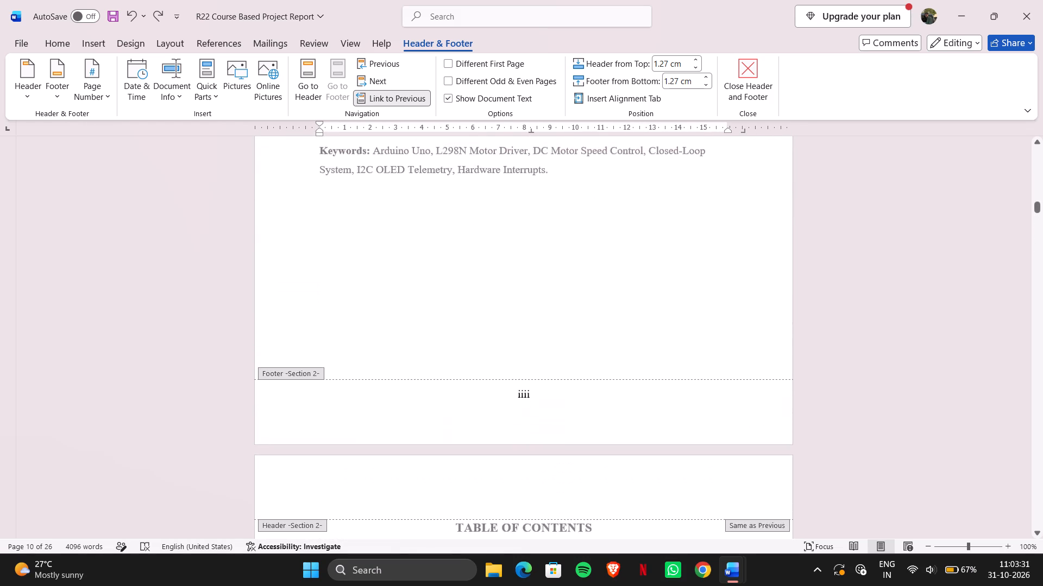
scroll(519, 450, "up", 7)
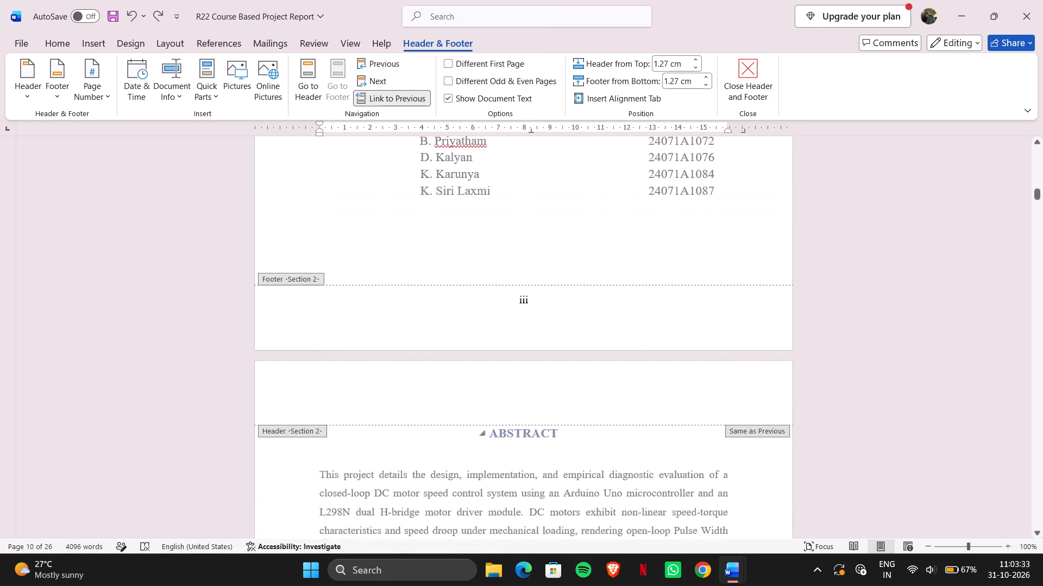
scroll(519, 450, "up", 20)
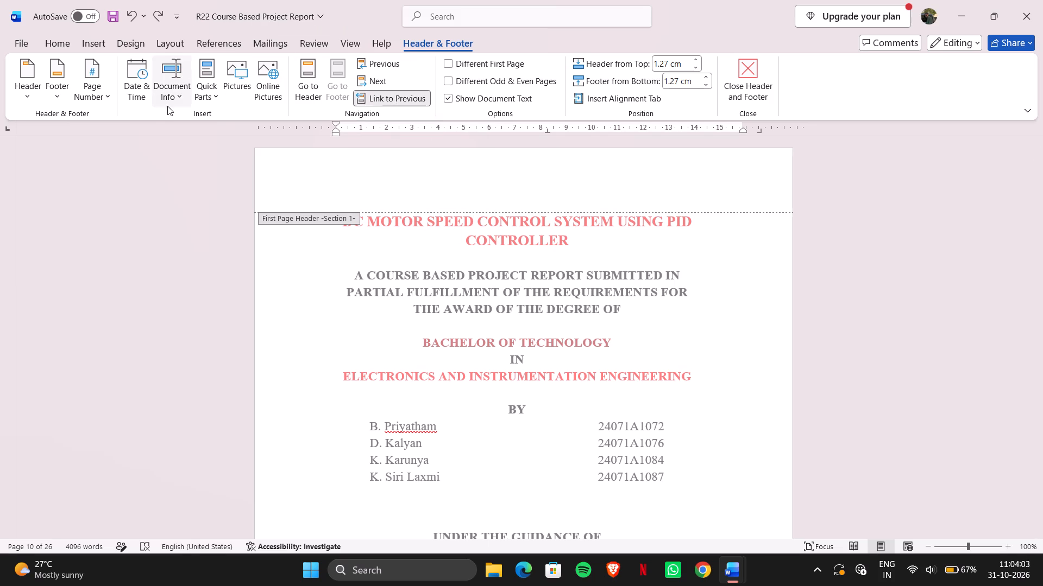
Insert an Accent Bar 1 page number at the bottom of the page and return to the document body.
left_click(106, 95)
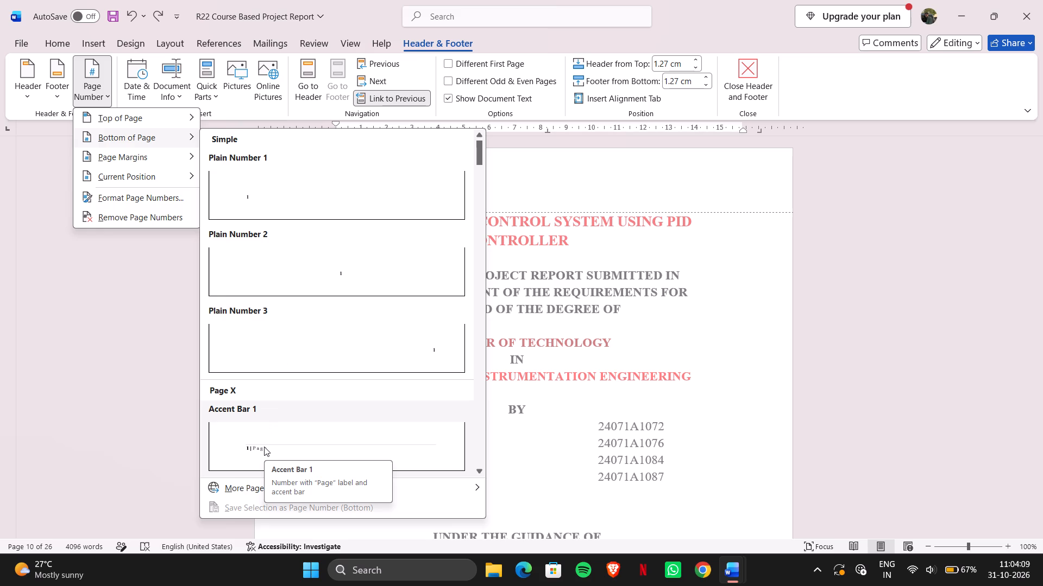
left_click(264, 447)
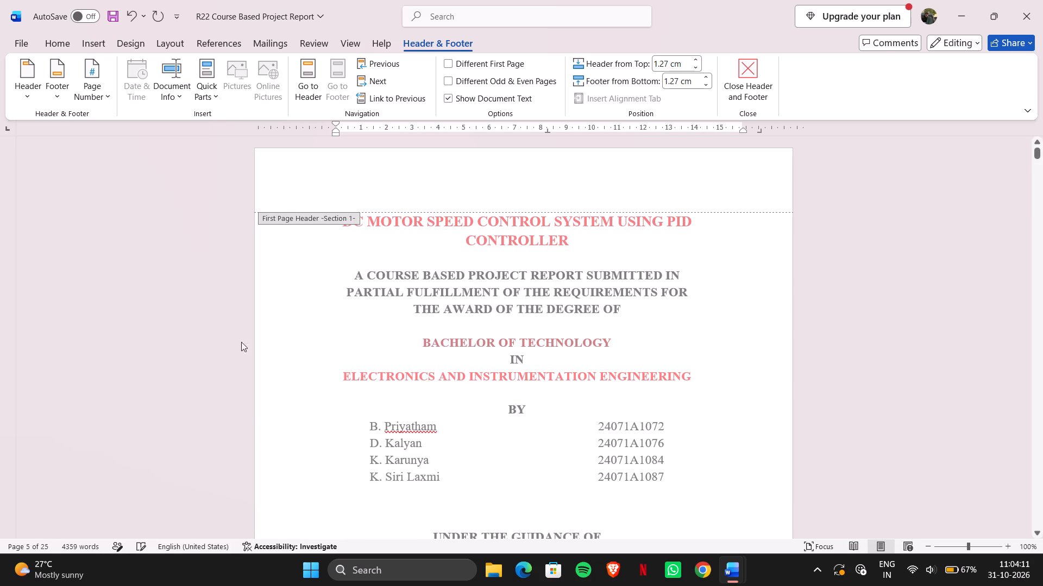
left_click(324, 312)
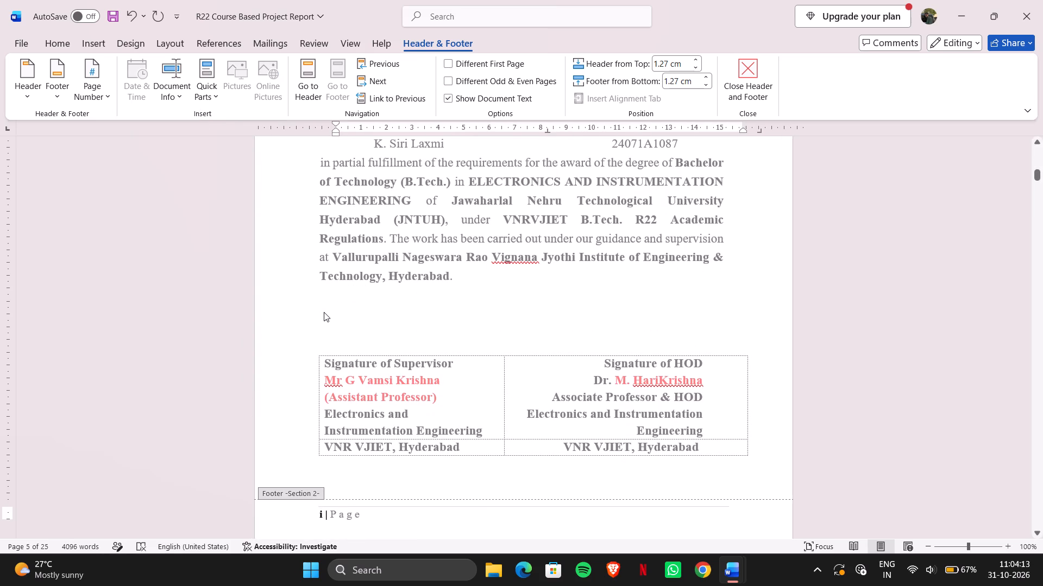
left_click(175, 283)
double_click(304, 292)
Examine the footer page numbers from the title page through the front matter to the first page of Chapter 1.
scroll(304, 292, "up", 5)
scroll(304, 292, "right", 1)
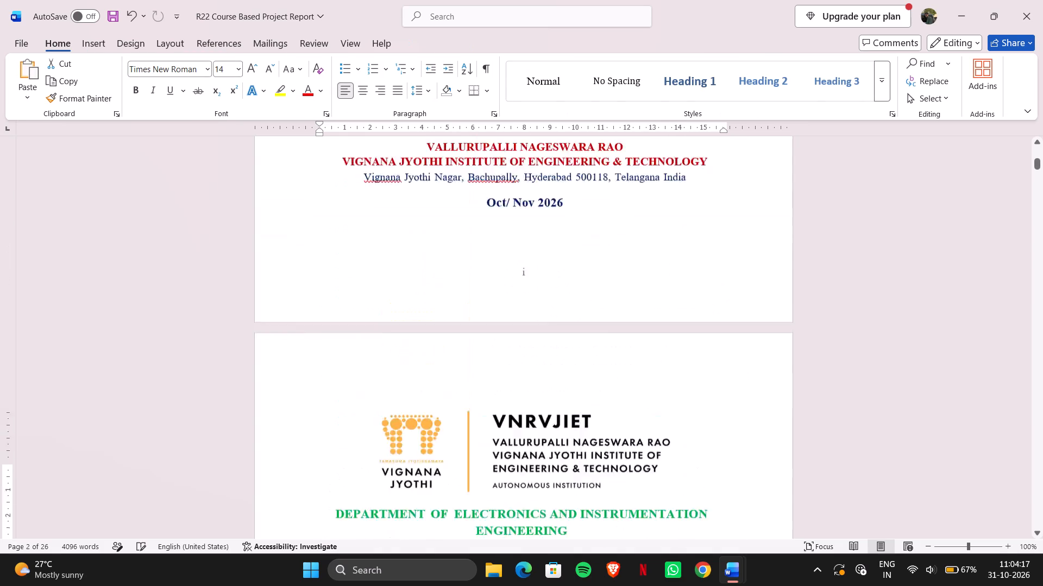
scroll(304, 292, "right", 2)
scroll(304, 292, "down", 1)
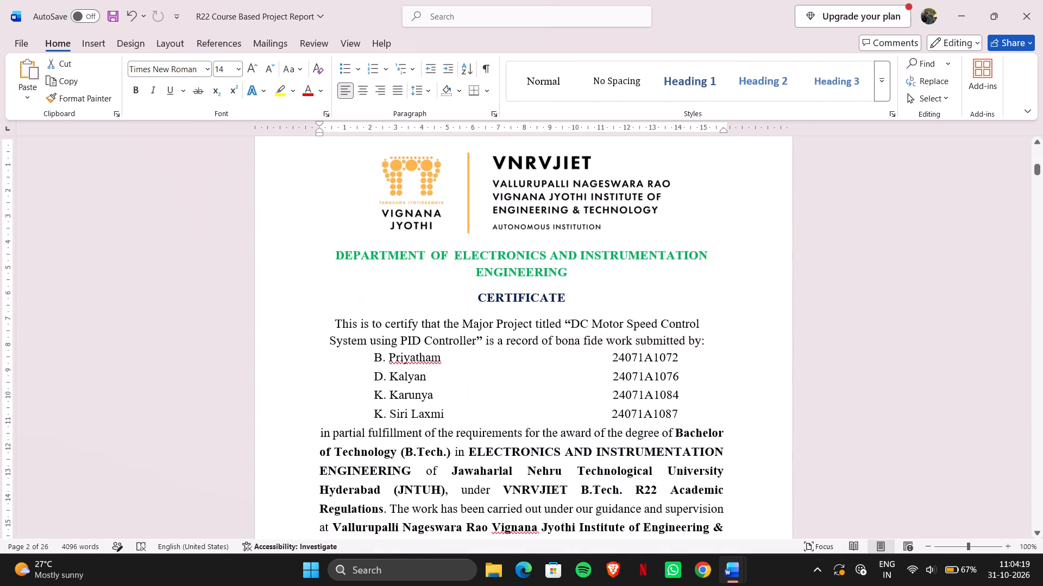
scroll(304, 292, "down", 8)
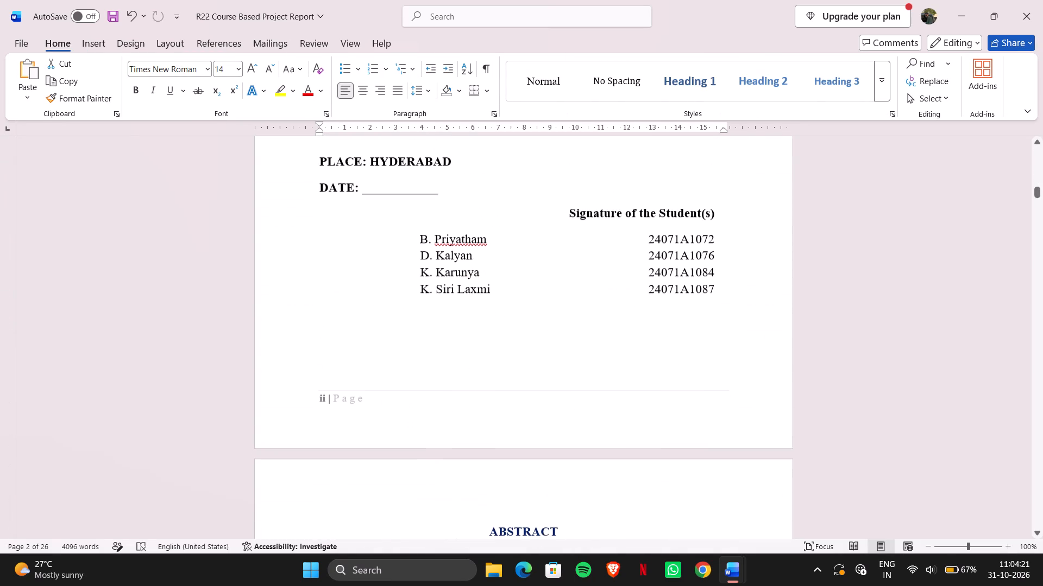
scroll(304, 292, "down", 5)
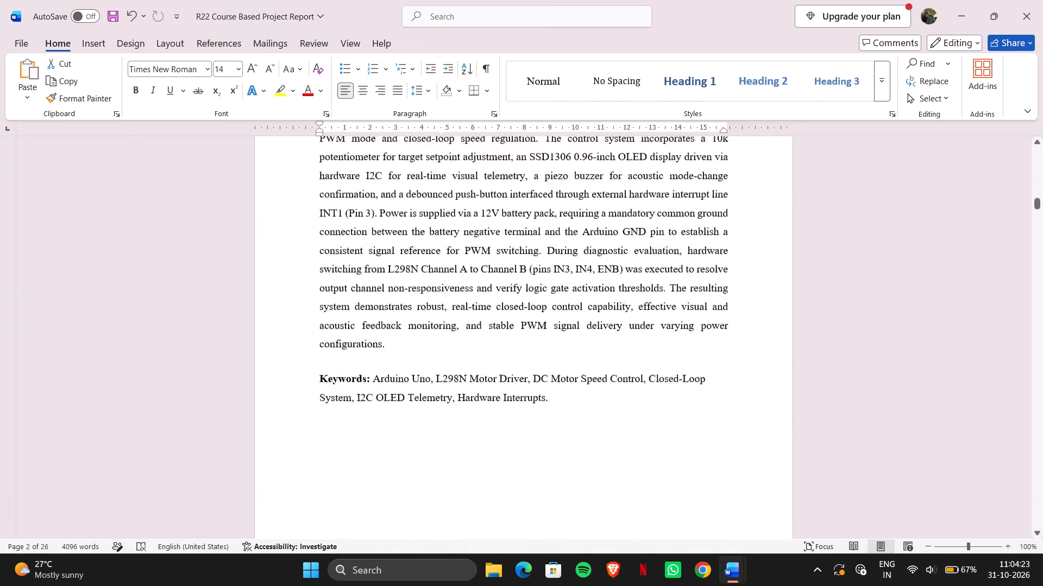
scroll(304, 292, "down", 5)
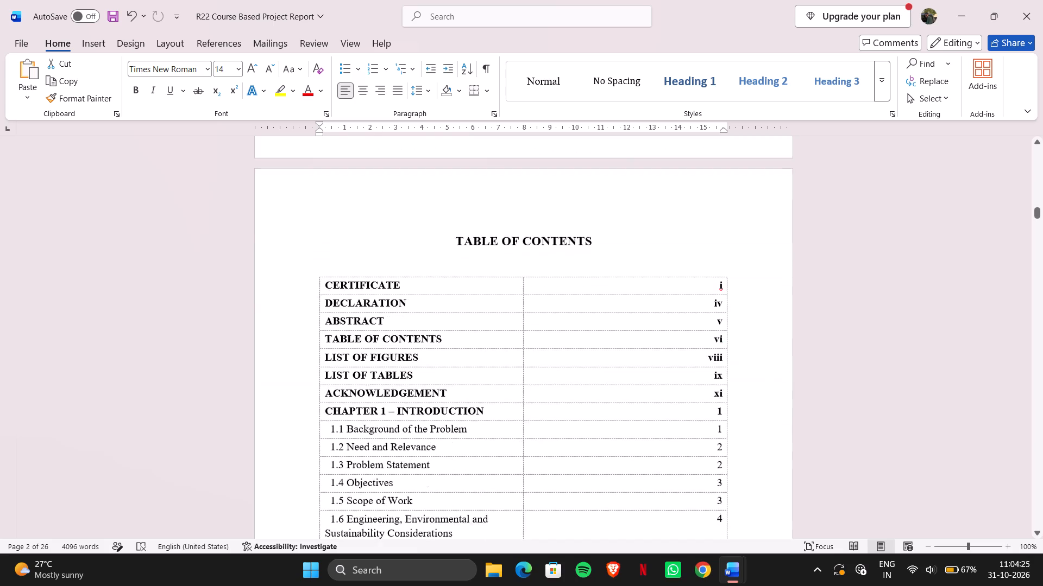
scroll(304, 292, "down", 4)
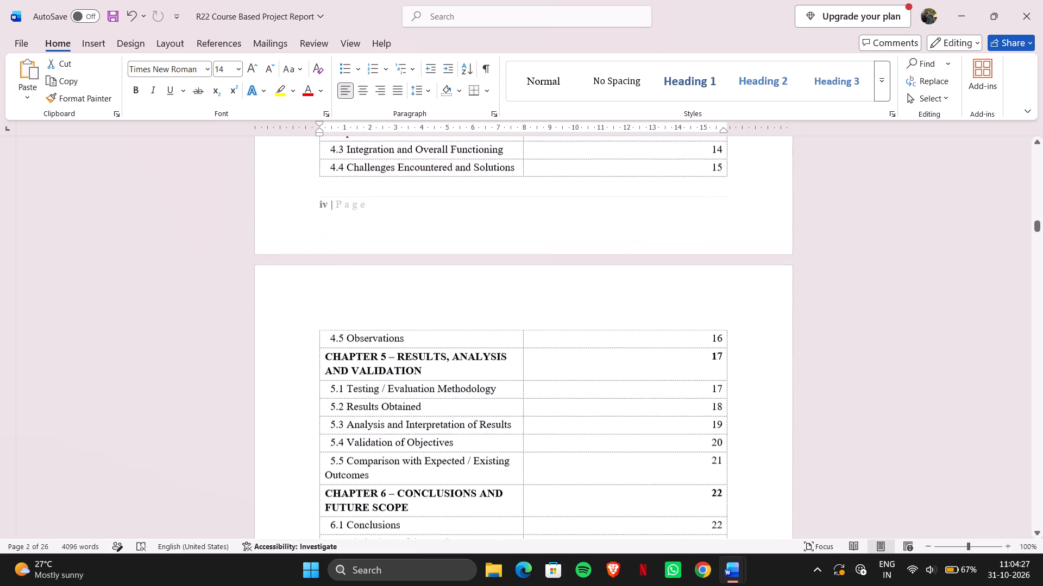
scroll(304, 292, "down", 4)
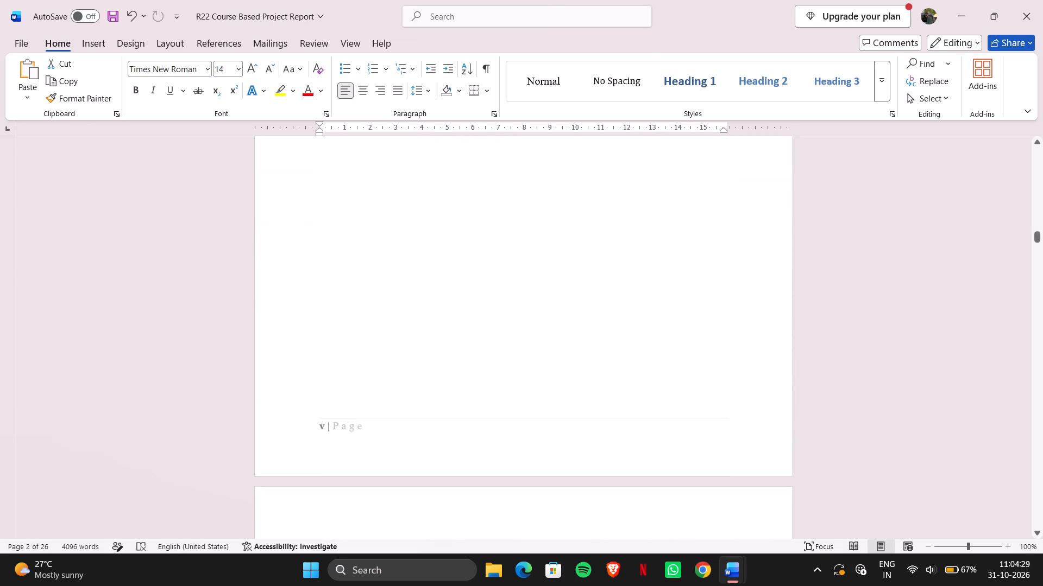
scroll(304, 292, "down", 5)
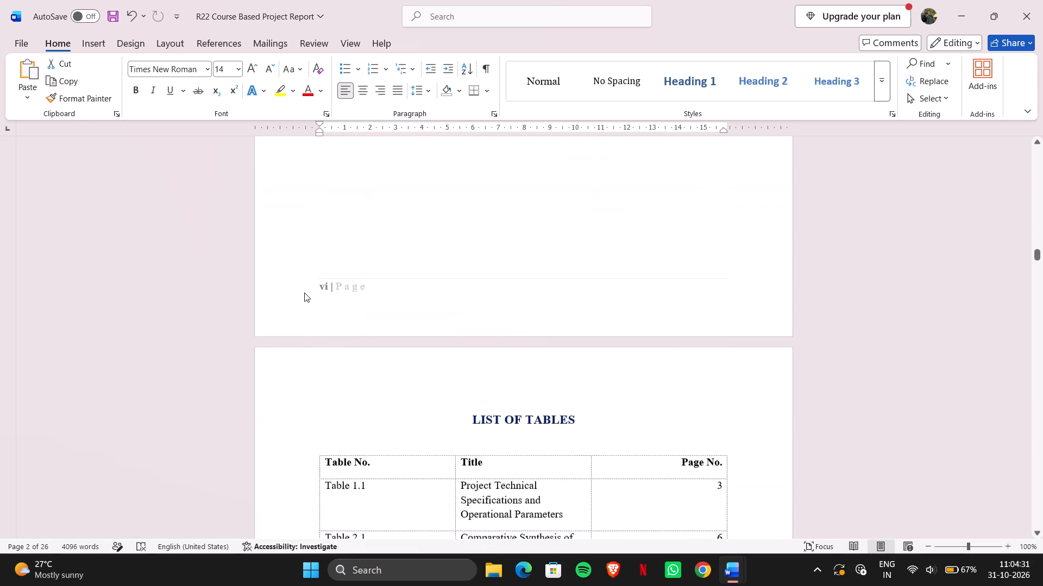
scroll(304, 292, "down", 3)
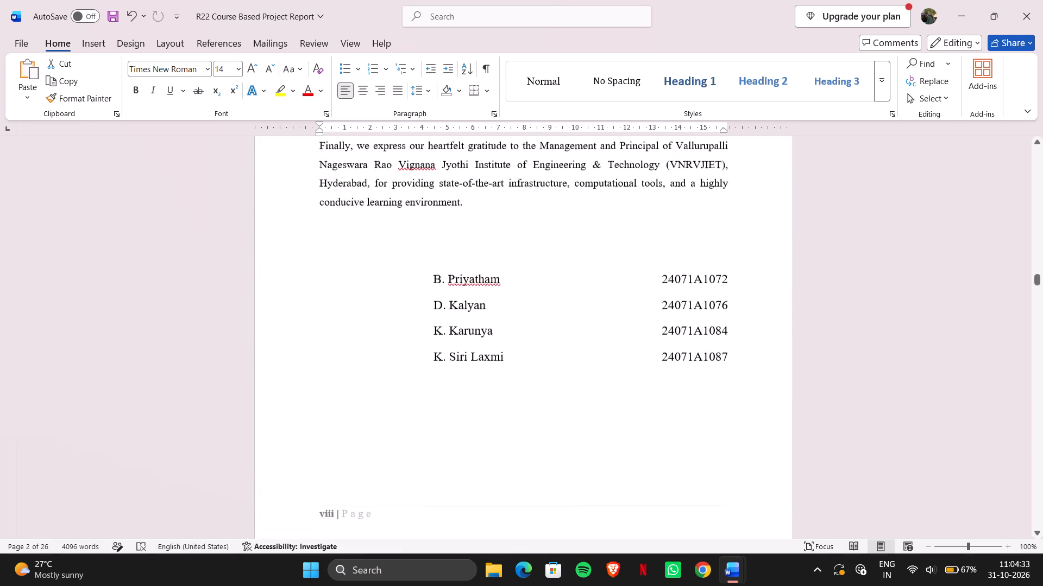
scroll(304, 292, "down", 2)
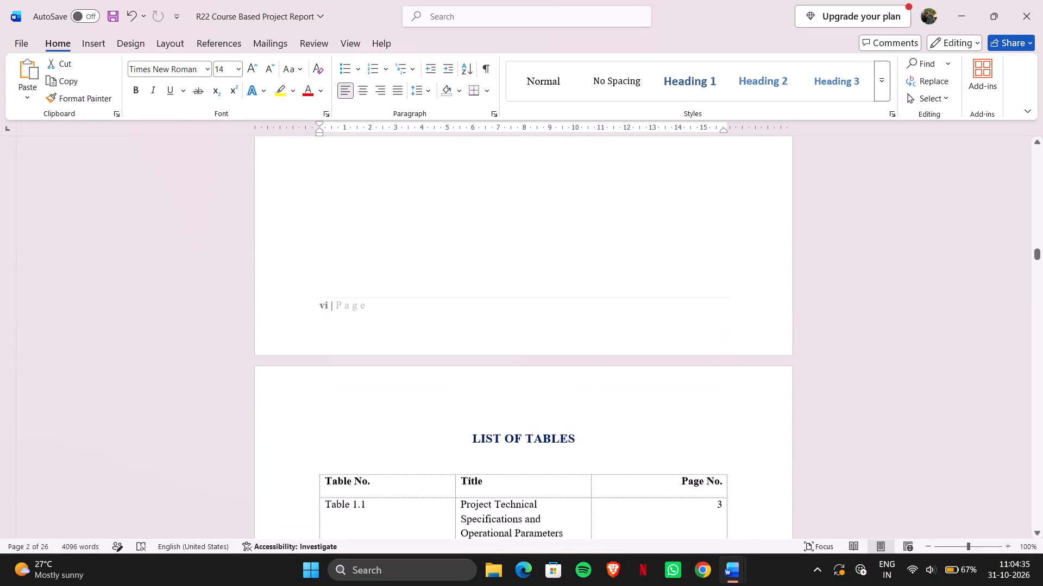
scroll(304, 292, "down", 1)
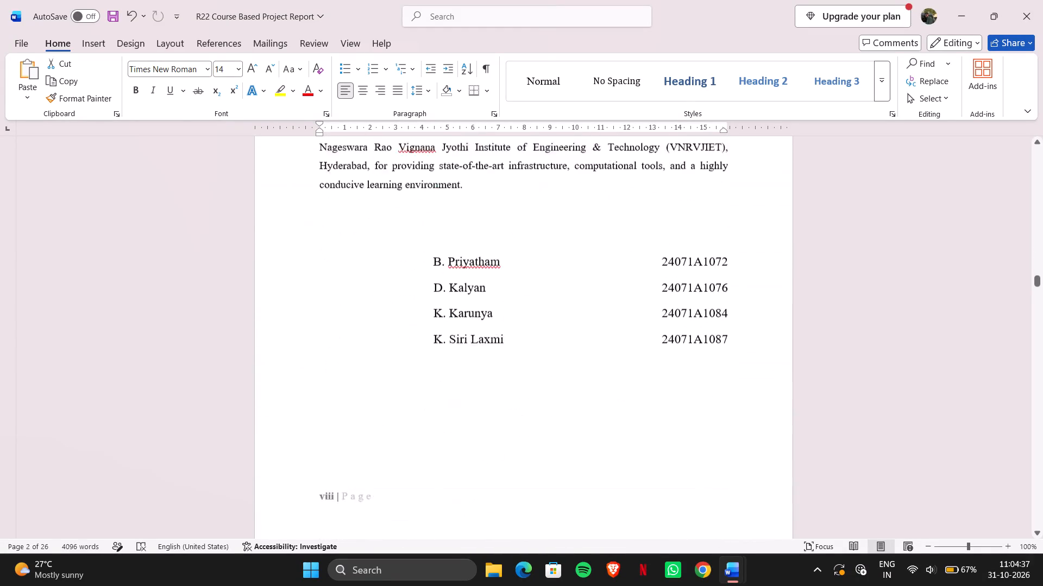
scroll(304, 292, "down", 5)
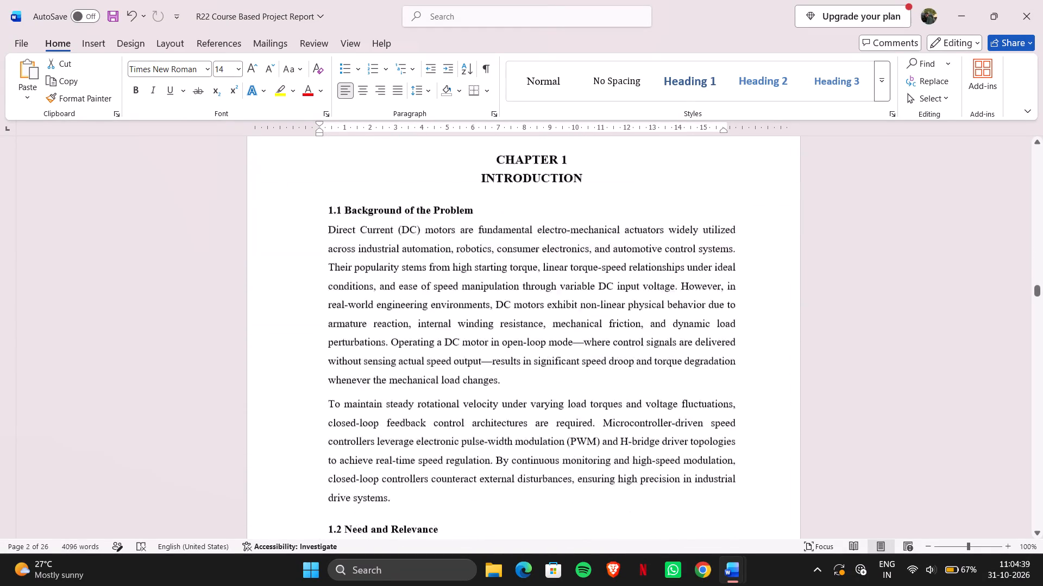
scroll(304, 292, "down", 3)
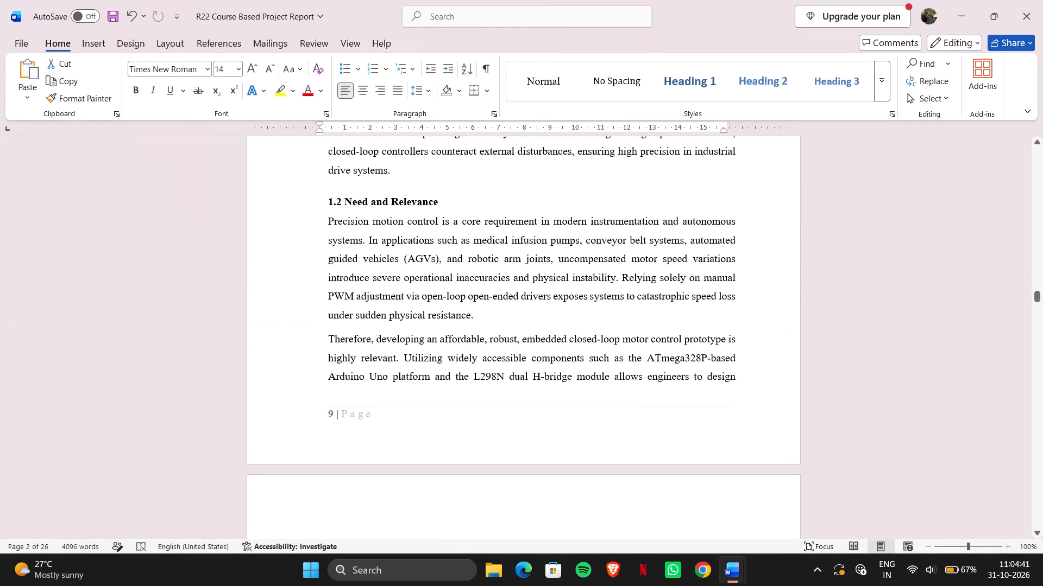
Set the Section 3 page numbering to start at 9 from Chapter 1's first page, and return to the document body.
scroll(304, 292, "down", 1)
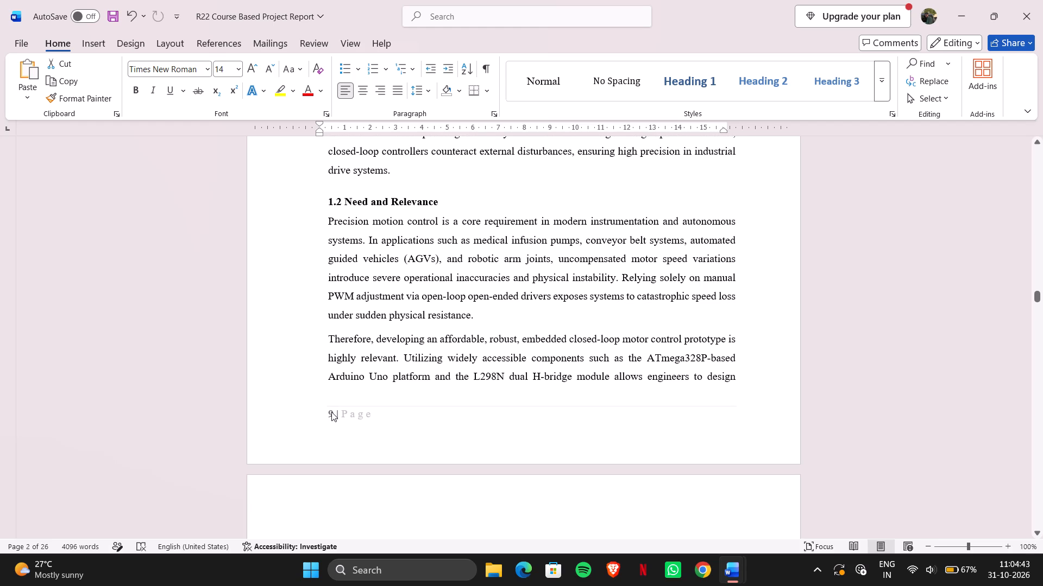
double_click(331, 412)
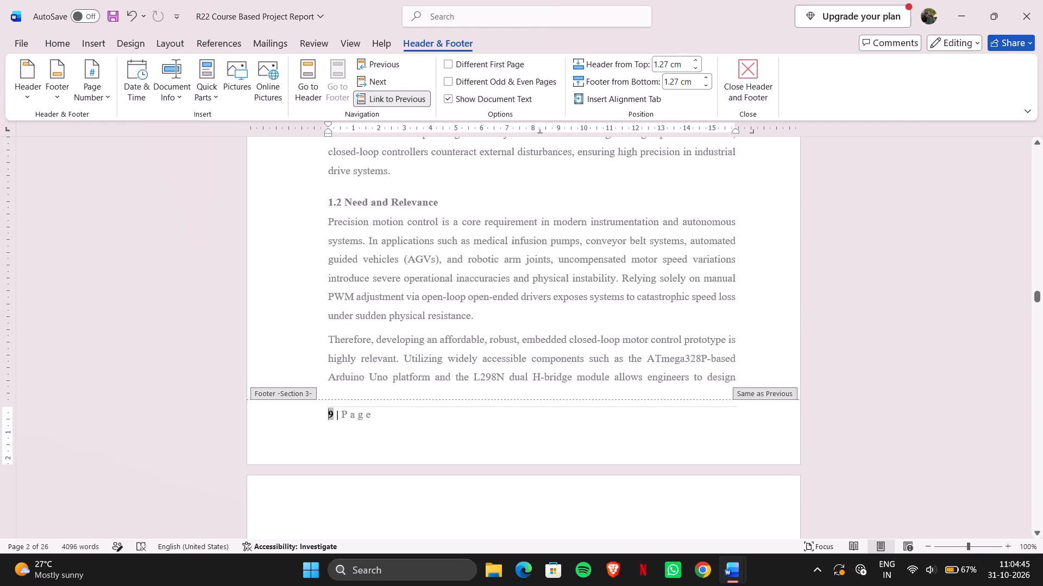
key("Right")
key("BackSpace")
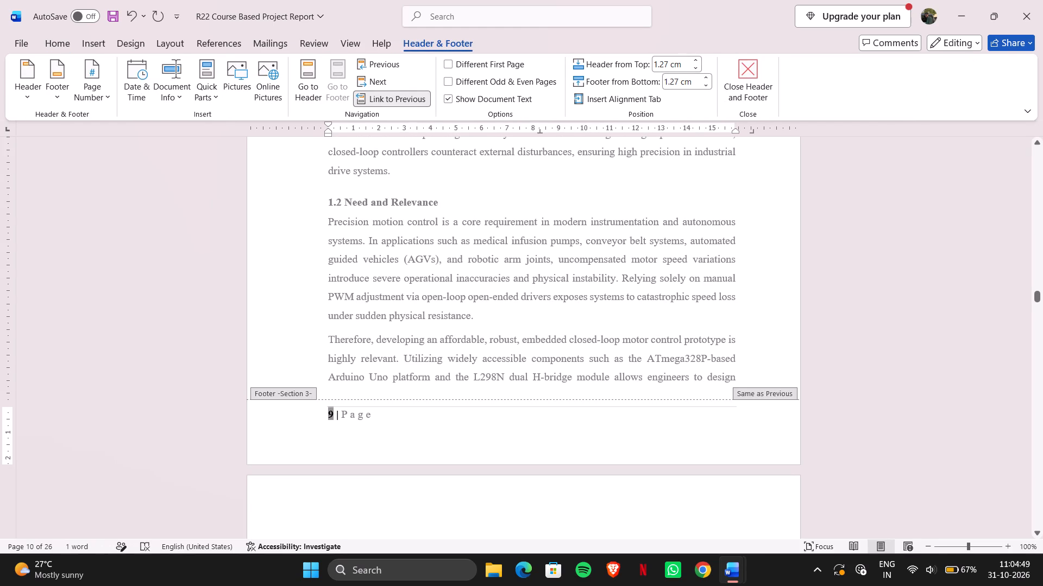
left_click(102, 100)
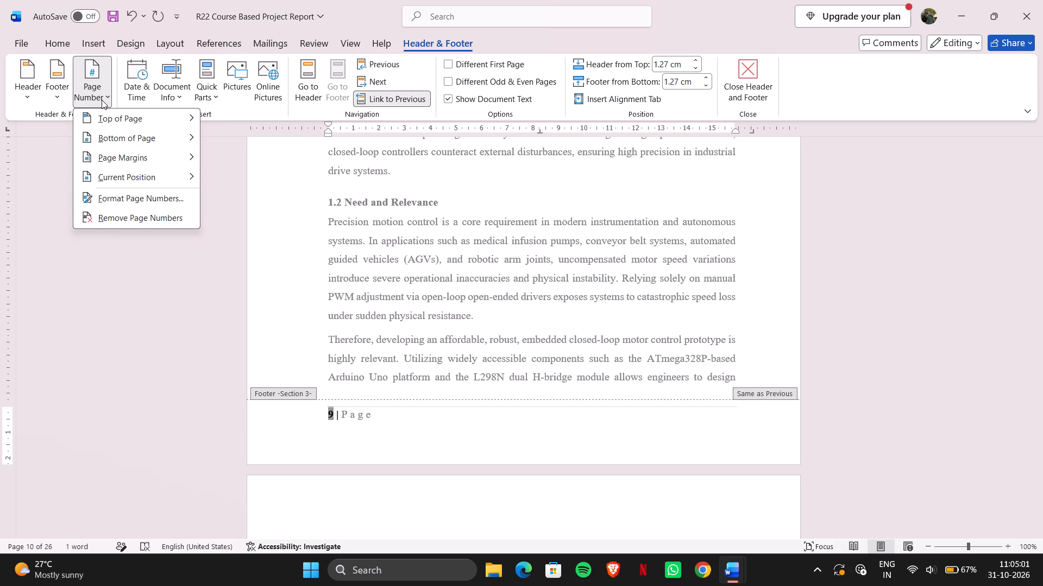
left_click(139, 194)
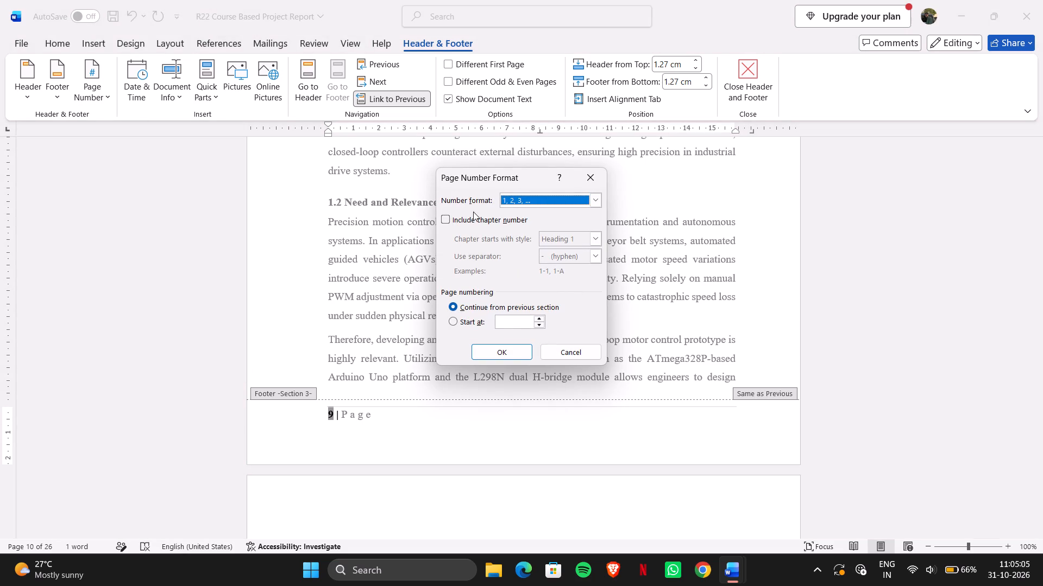
left_click(451, 324)
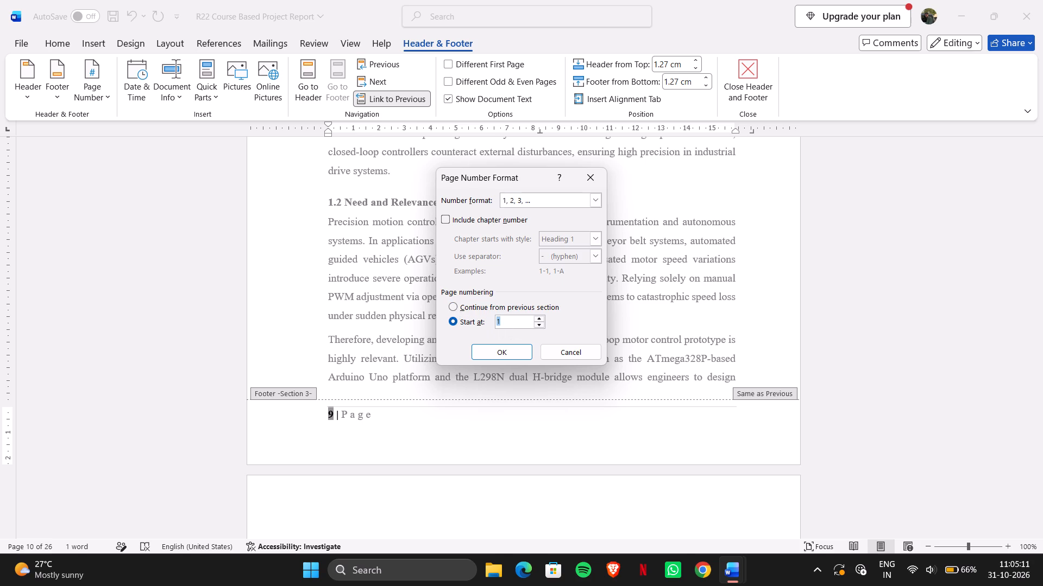
key("BackSpace")
key("9")
left_click(506, 353)
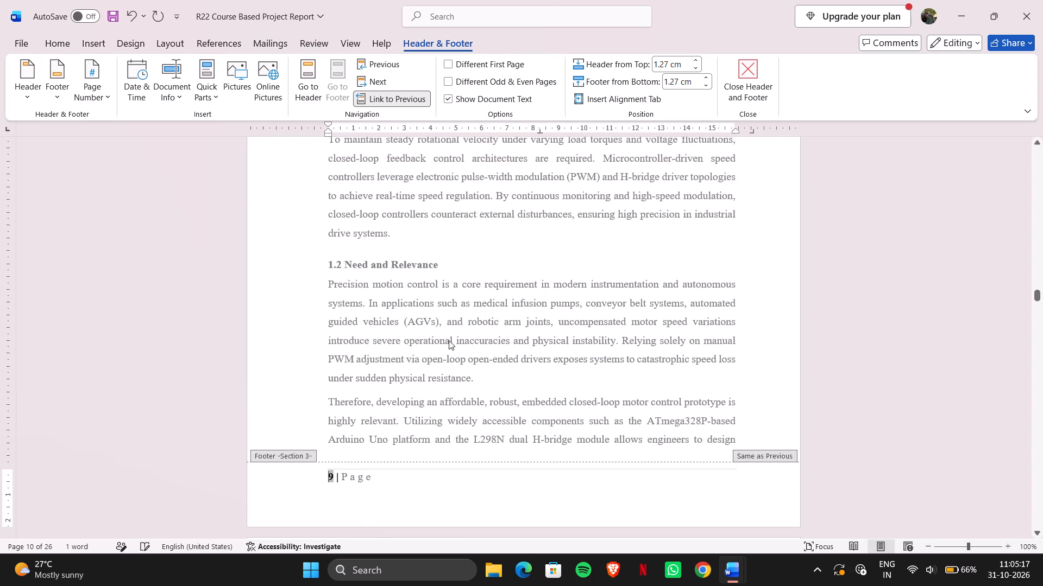
double_click(307, 322)
Examine the footer page numbers around the start of Chapter 1, from the acknowledgement page through the first Chapter 1 pages.
scroll(307, 322, "up", 6)
scroll(307, 322, "down", 1)
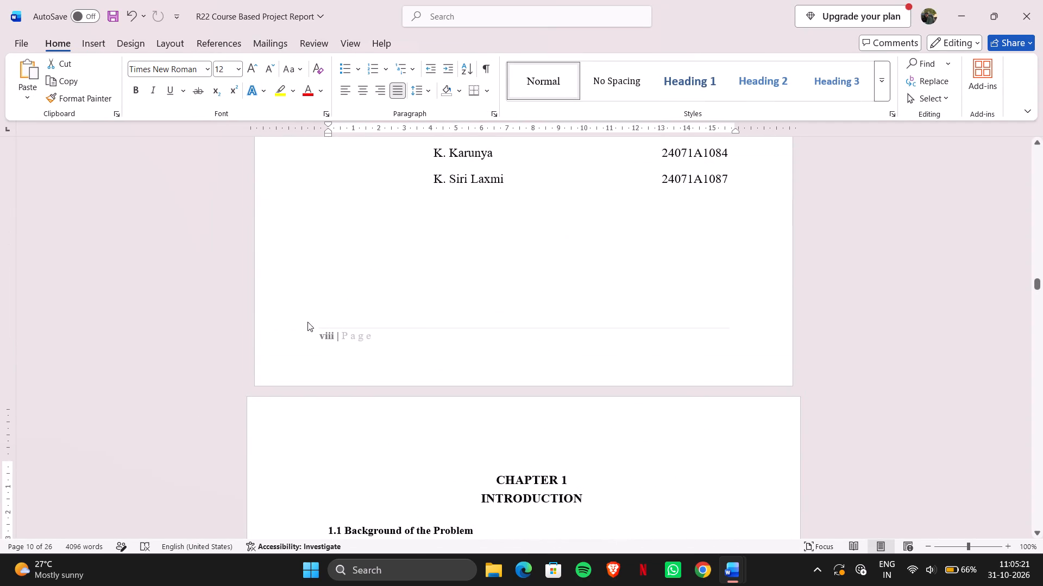
scroll(307, 322, "down", 4)
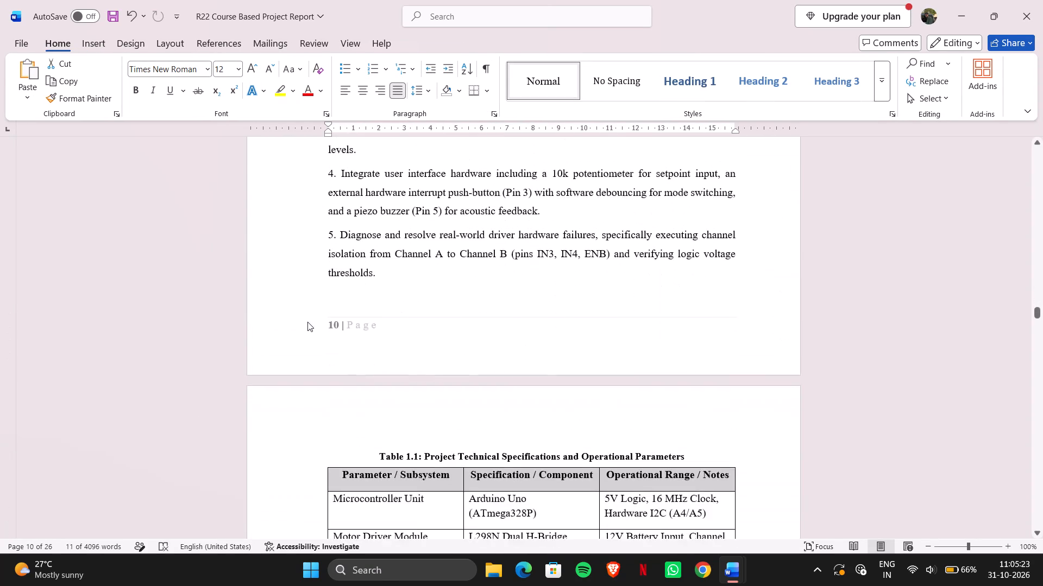
scroll(307, 322, "up", 1)
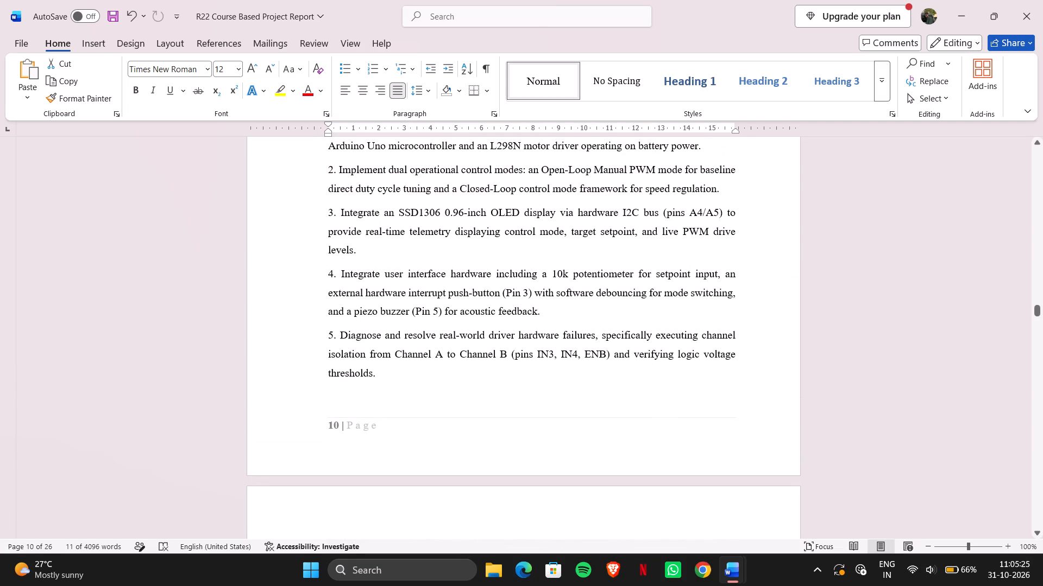
scroll(340, 419, "up", 3)
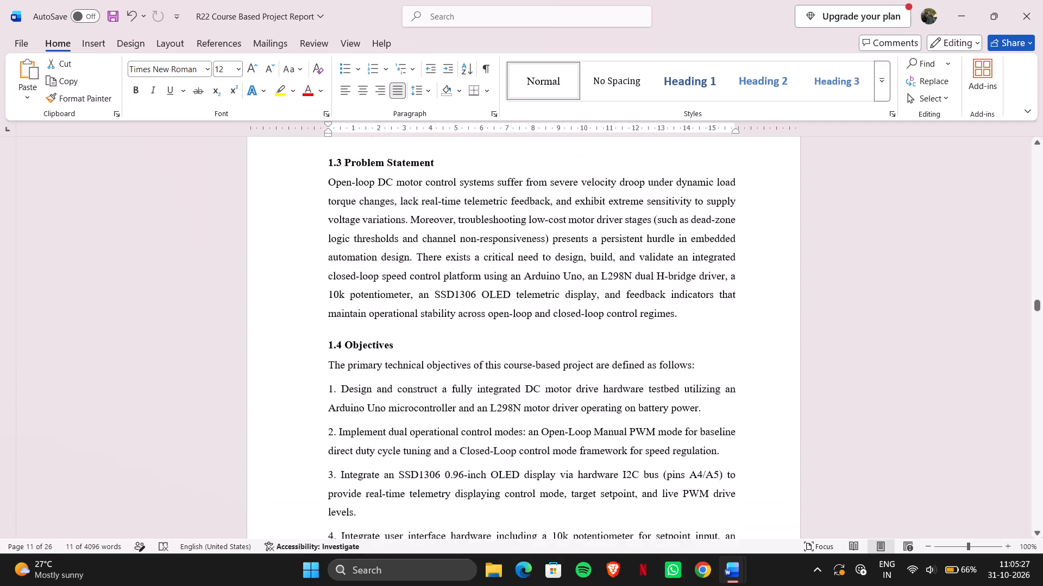
scroll(340, 419, "up", 4)
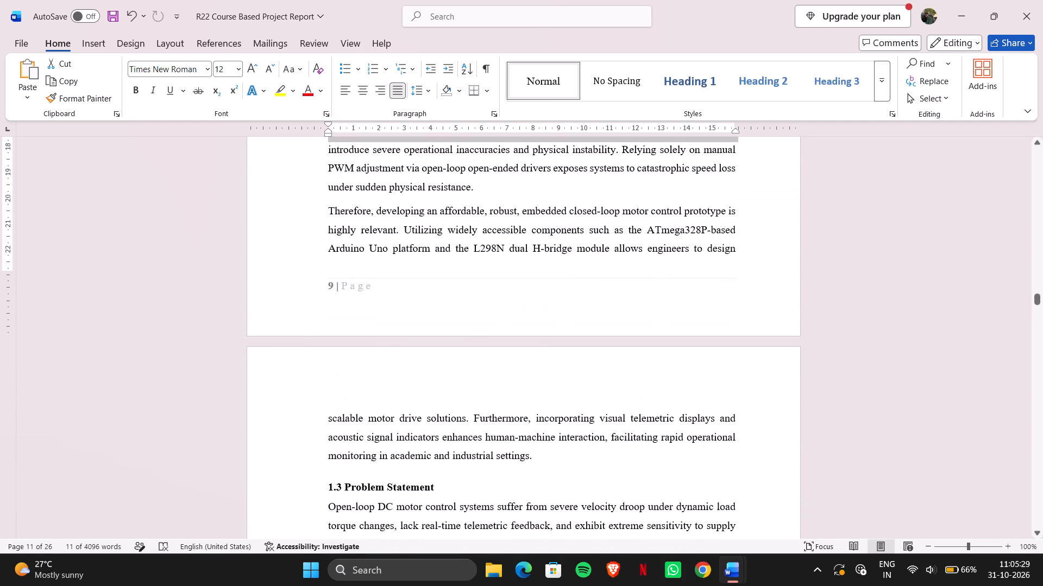
scroll(340, 419, "up", 3)
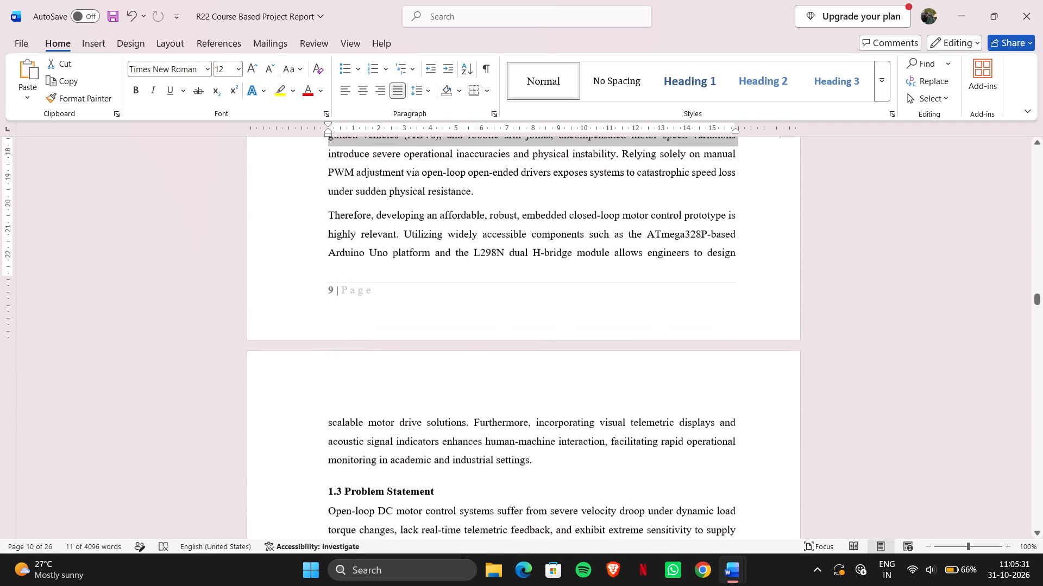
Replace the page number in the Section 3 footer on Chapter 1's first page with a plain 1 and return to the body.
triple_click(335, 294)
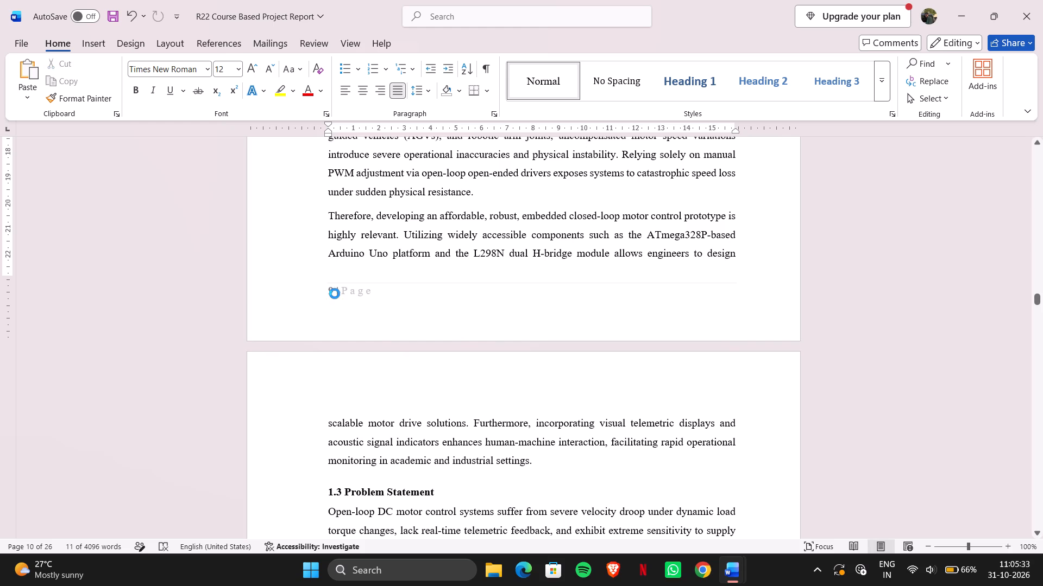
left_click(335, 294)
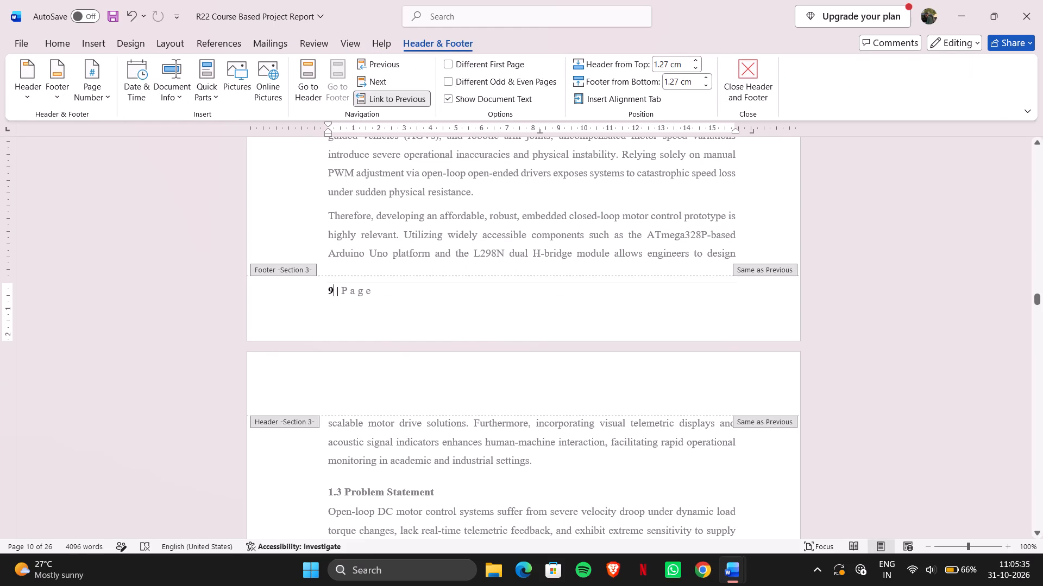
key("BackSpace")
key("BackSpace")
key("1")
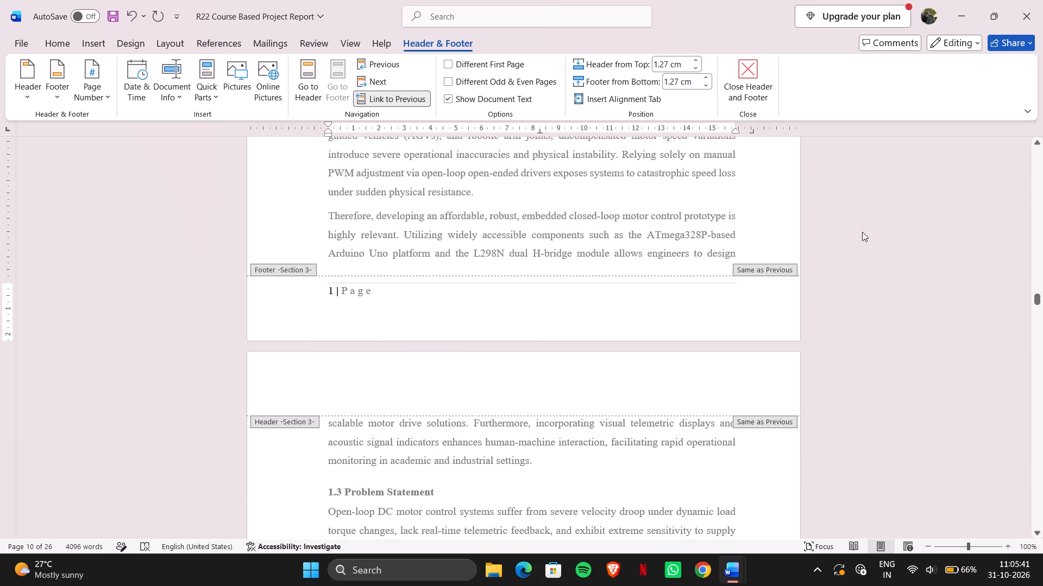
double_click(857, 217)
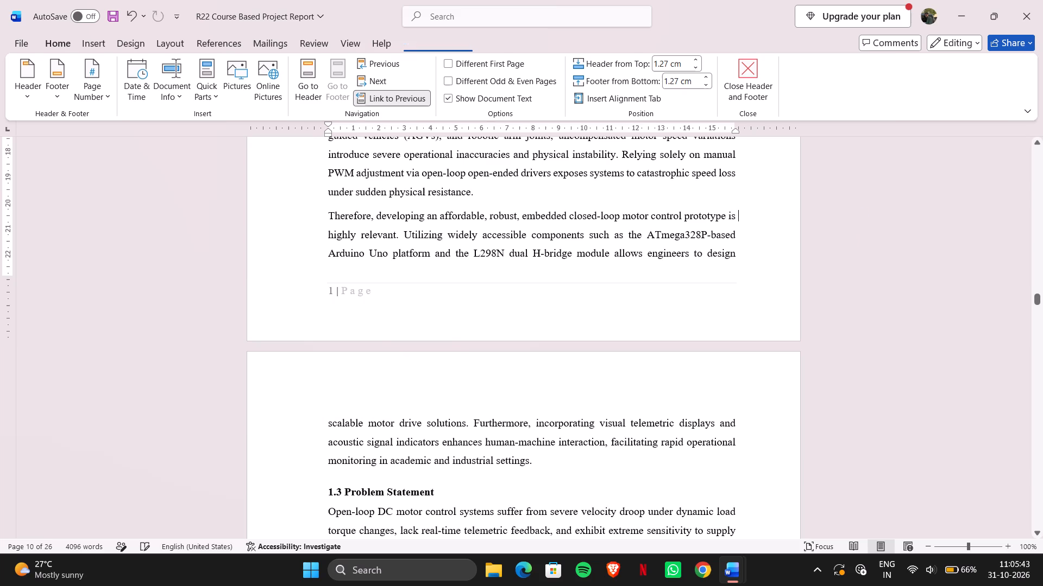
Examine the footer page numbers through the Chapter 1 pages and back into the front matter up to the list of tables.
scroll(857, 217, "down", 7)
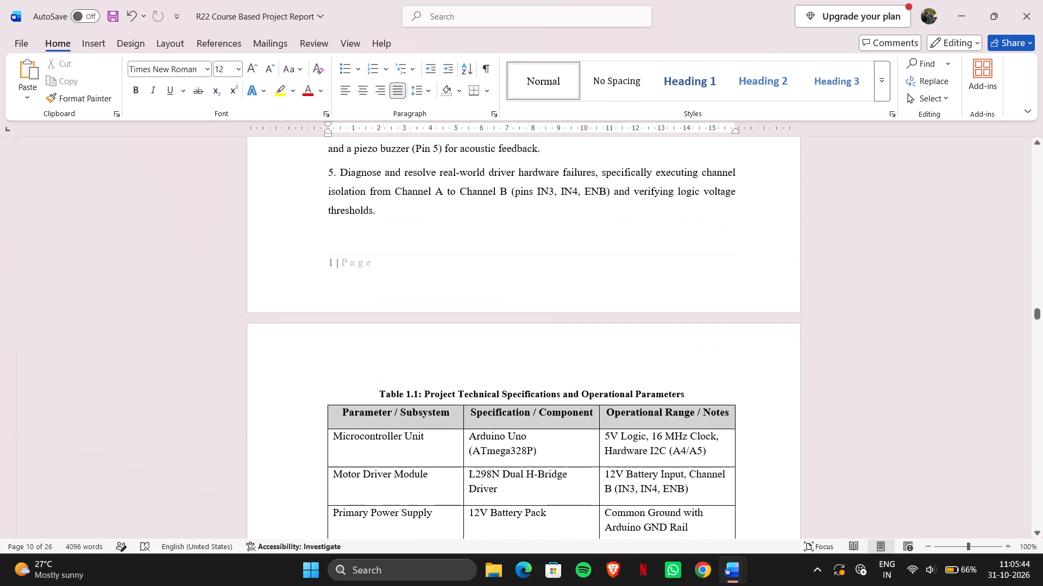
scroll(857, 217, "down", 2)
scroll(857, 217, "up", 4)
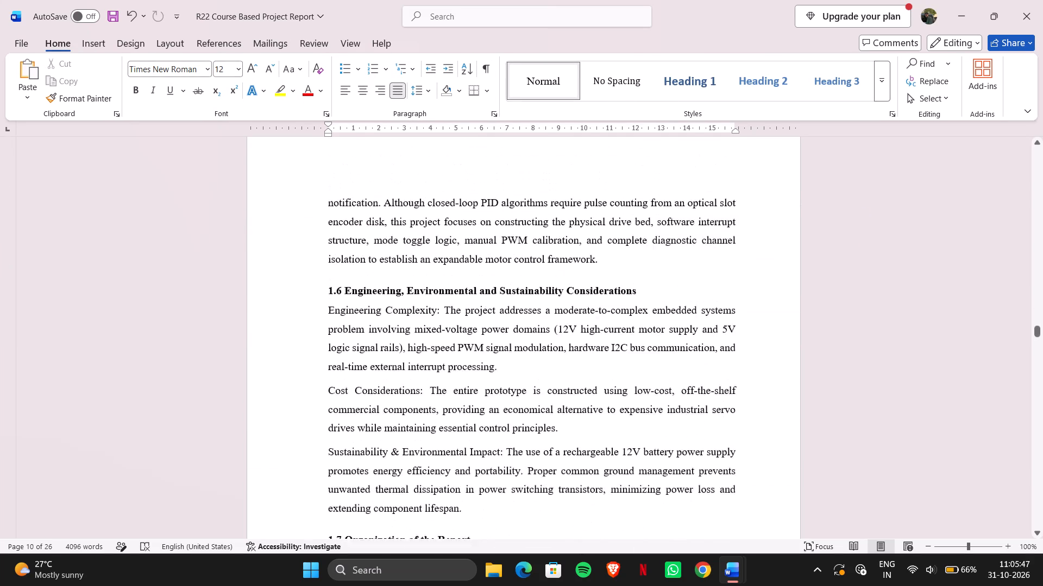
scroll(857, 217, "down", 4)
scroll(857, 217, "up", 2)
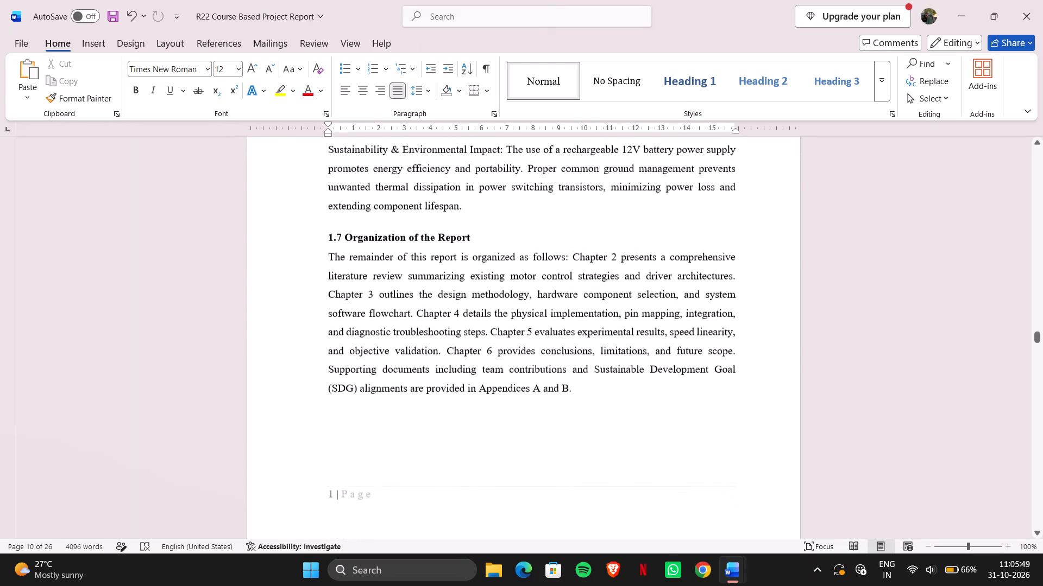
scroll(857, 217, "up", 6)
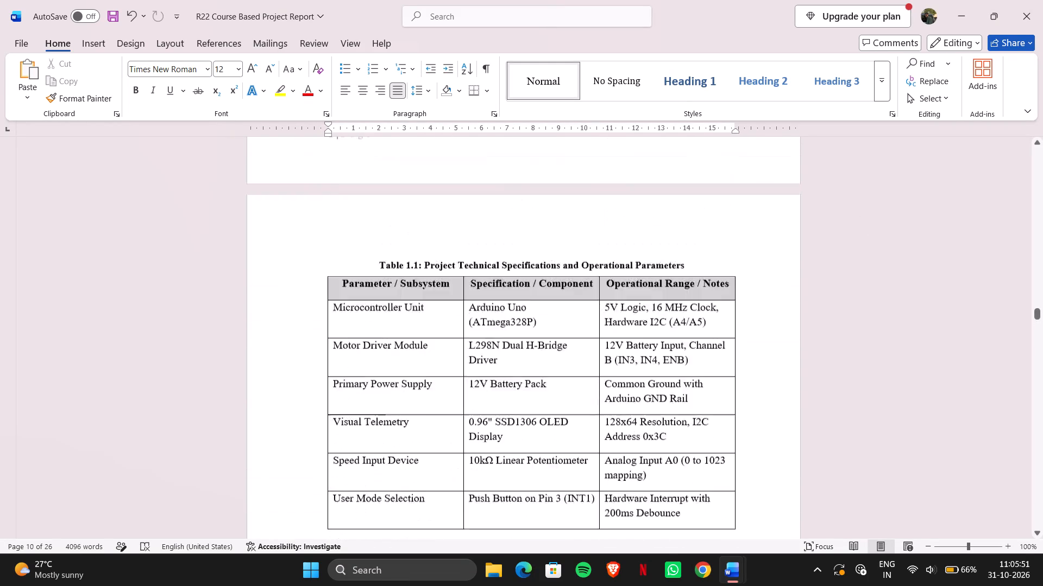
scroll(857, 217, "up", 6)
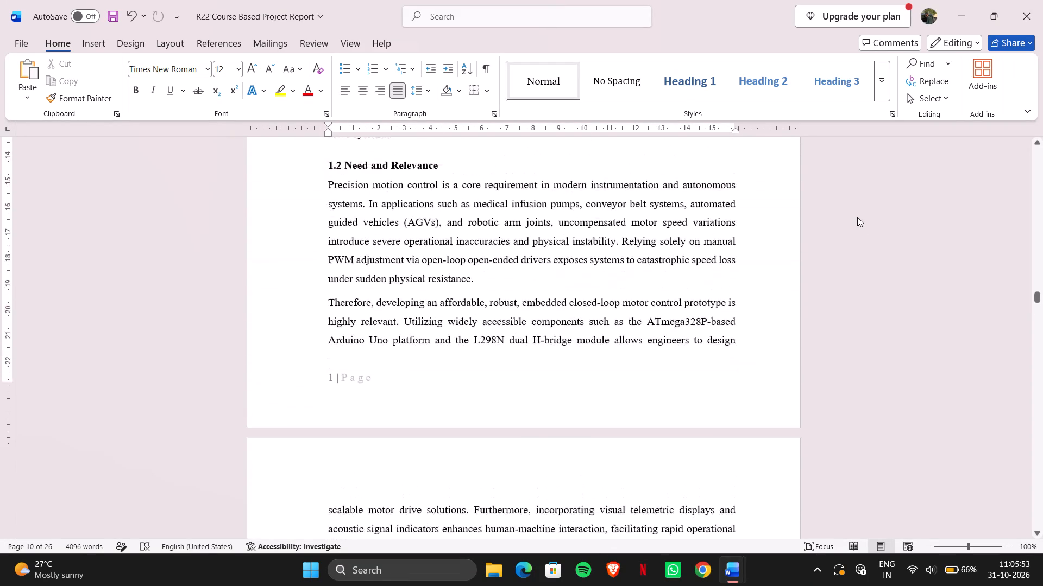
scroll(857, 217, "up", 6)
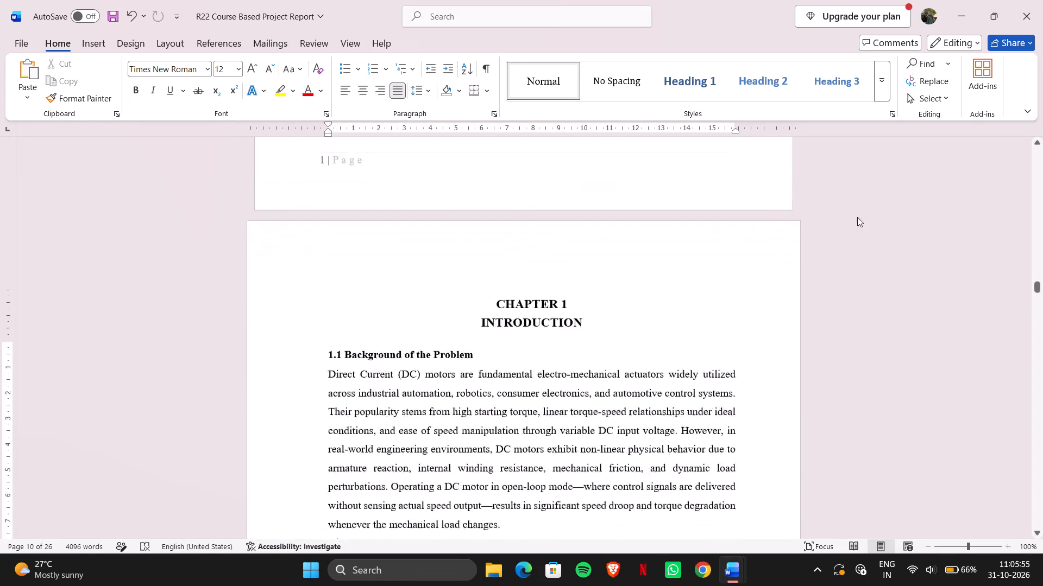
scroll(857, 217, "up", 6)
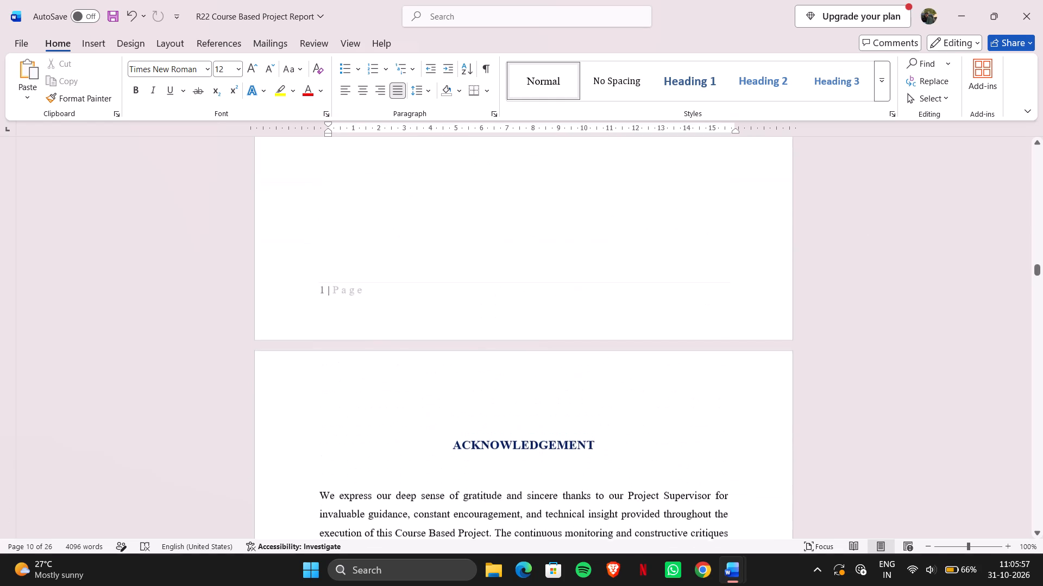
scroll(857, 217, "up", 4)
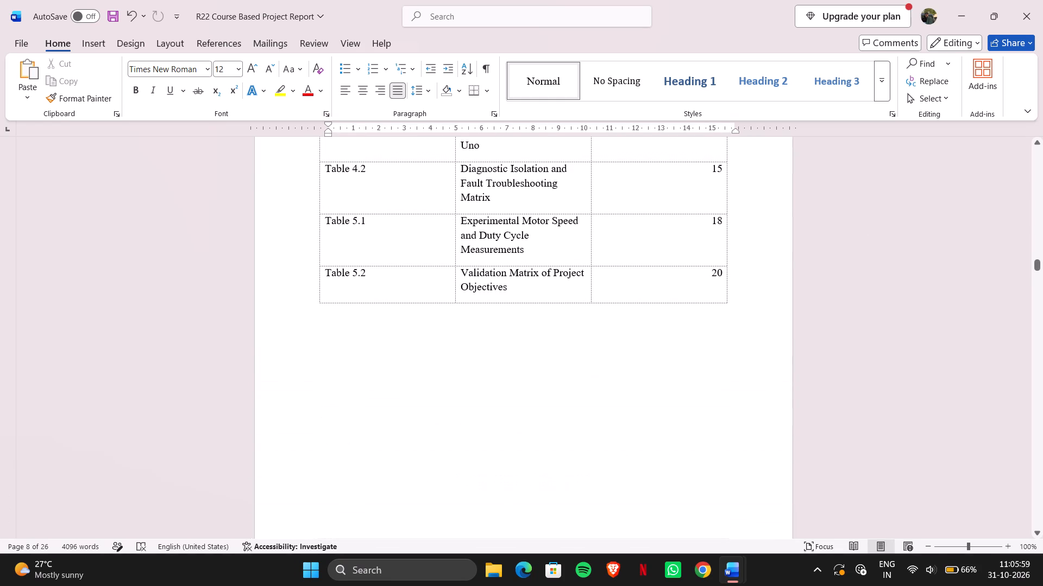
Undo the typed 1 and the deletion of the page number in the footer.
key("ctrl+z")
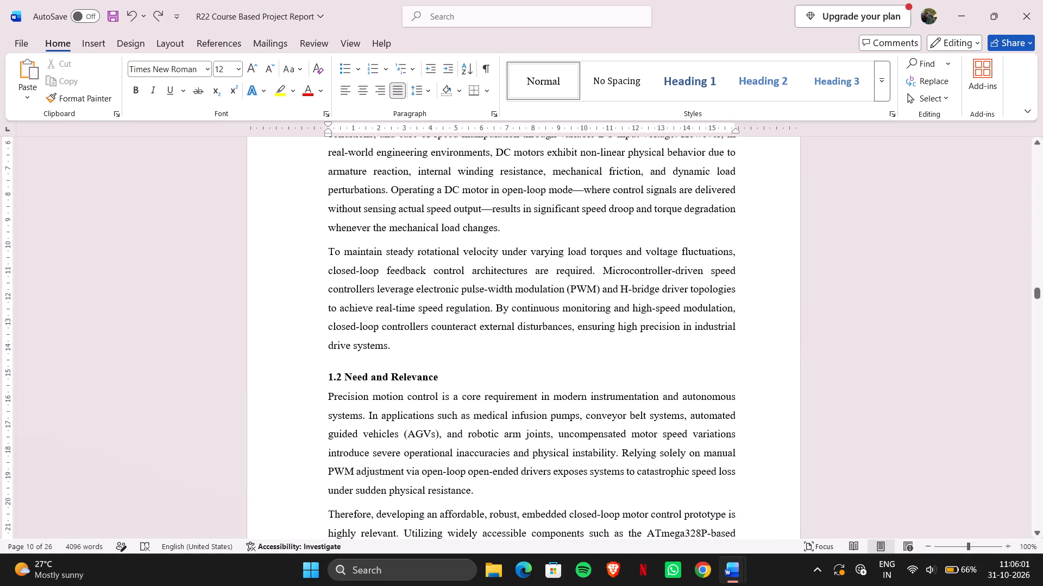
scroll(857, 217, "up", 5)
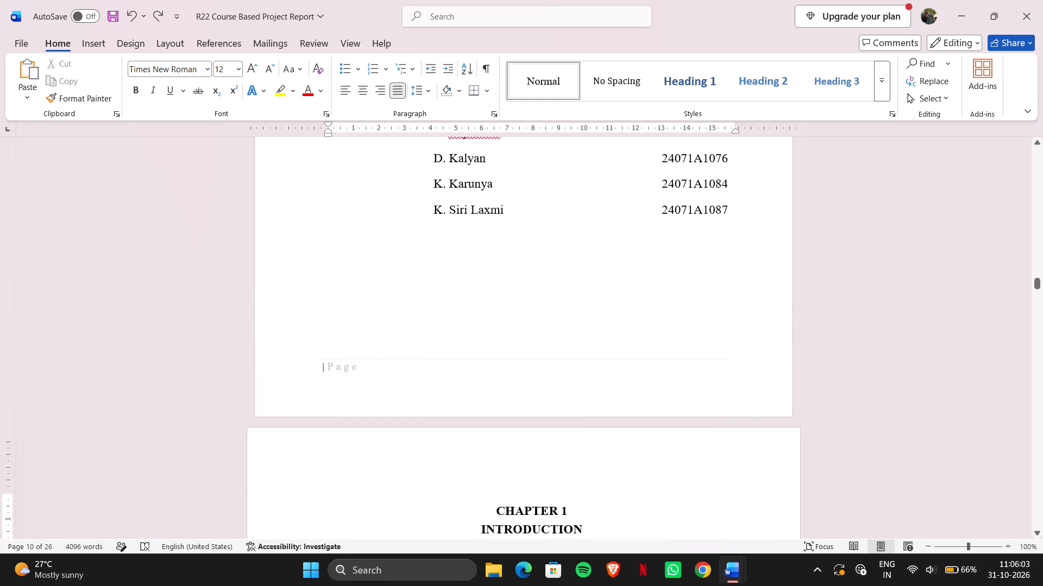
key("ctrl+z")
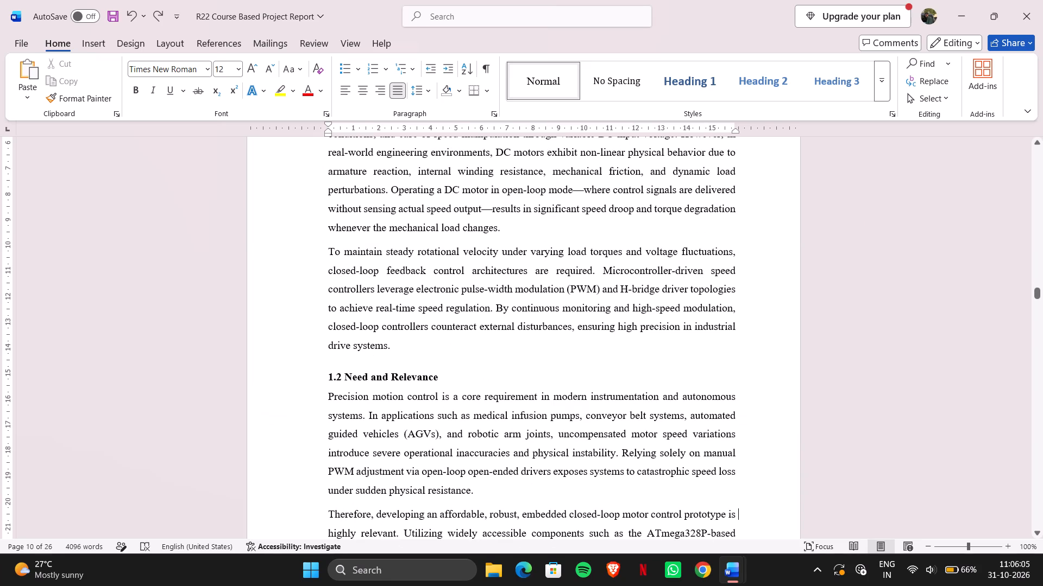
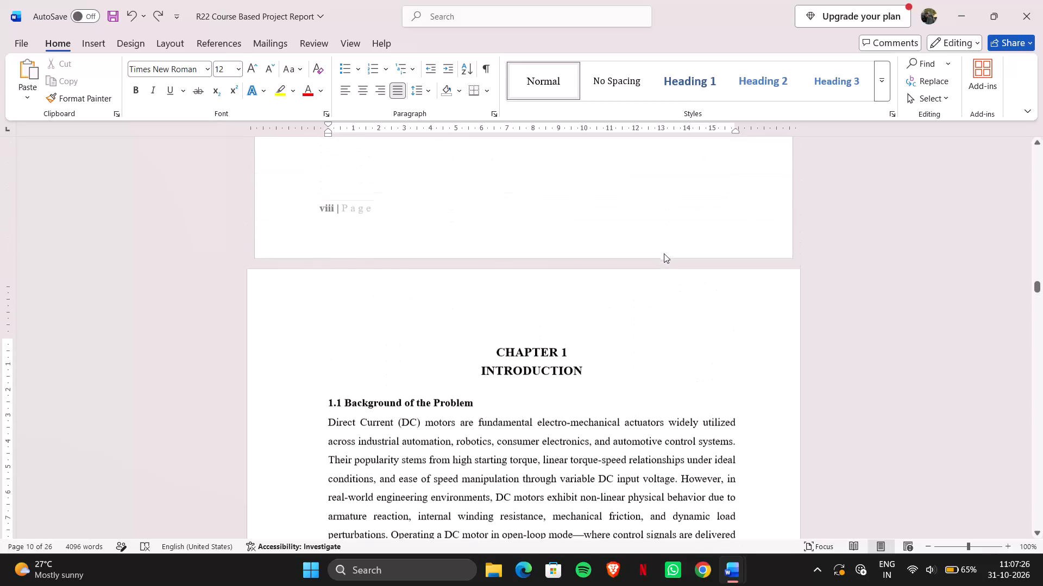
Open the page number format settings for the section that begins on Chapter 1's first page.
scroll(664, 253, "down", 1)
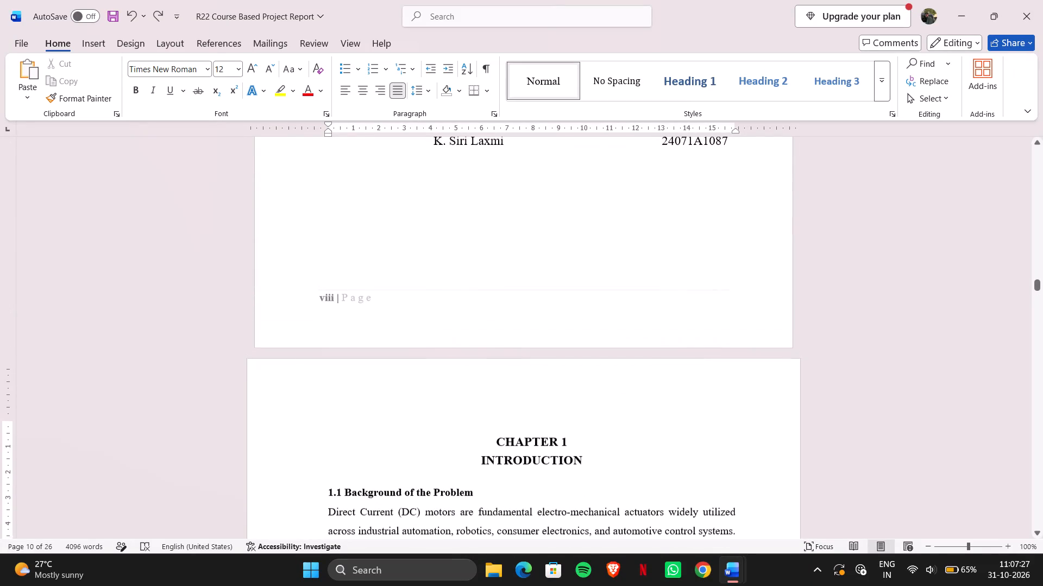
scroll(664, 253, "down", 4)
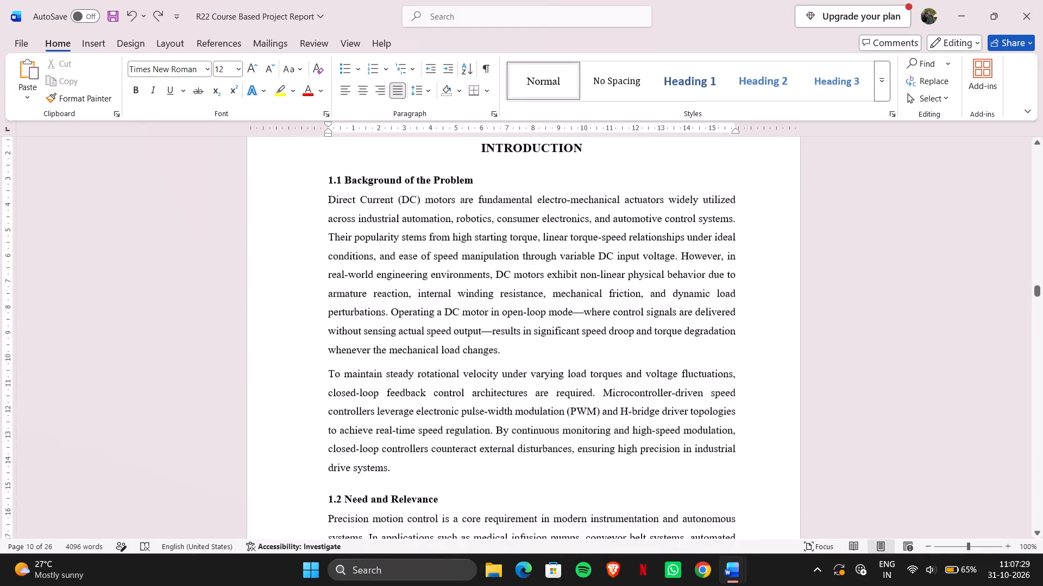
scroll(664, 253, "down", 3)
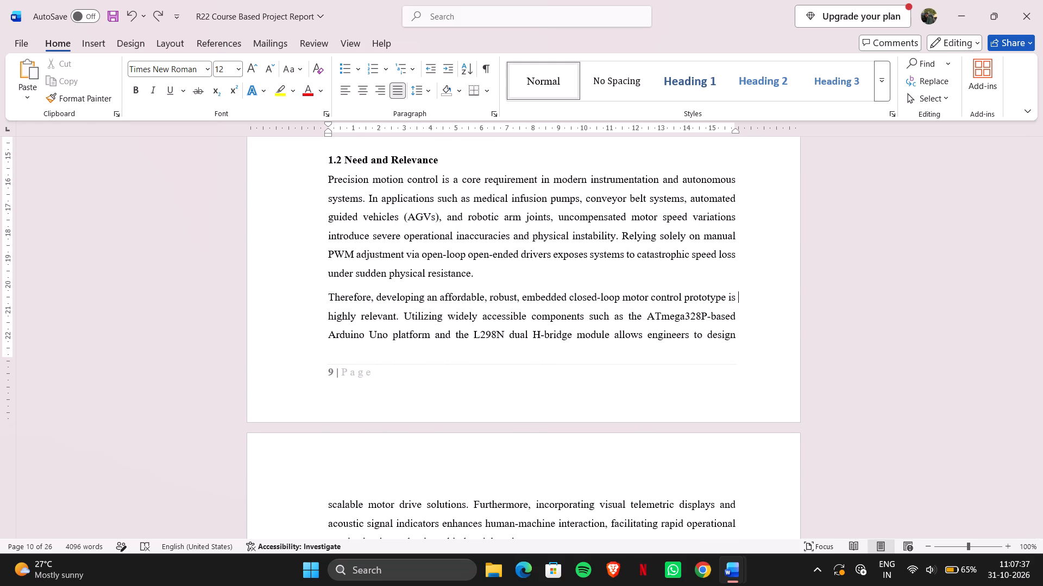
left_click(332, 370)
left_click(310, 343)
left_click(310, 343)
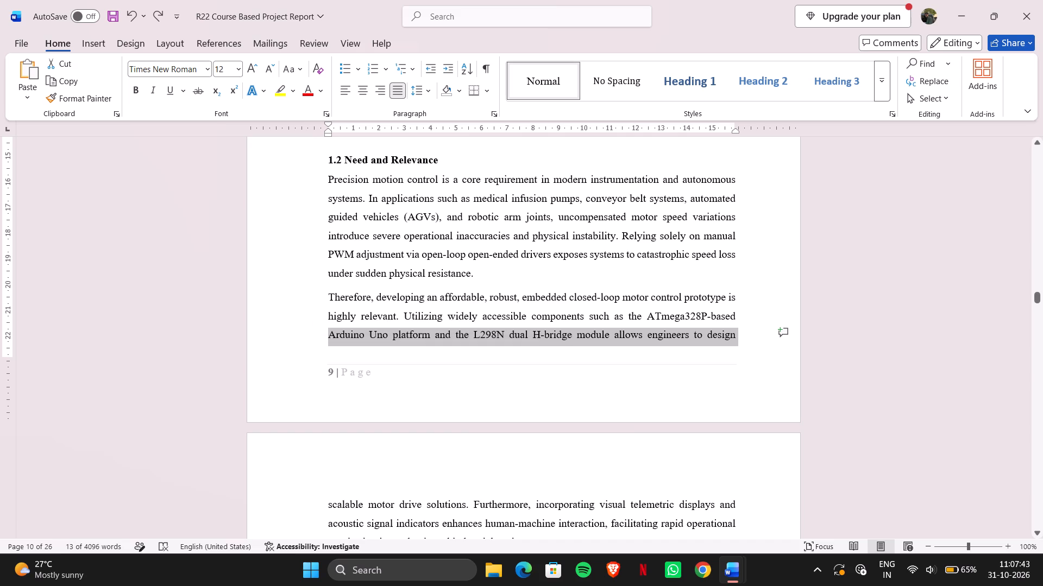
left_click(319, 379)
left_click(93, 35)
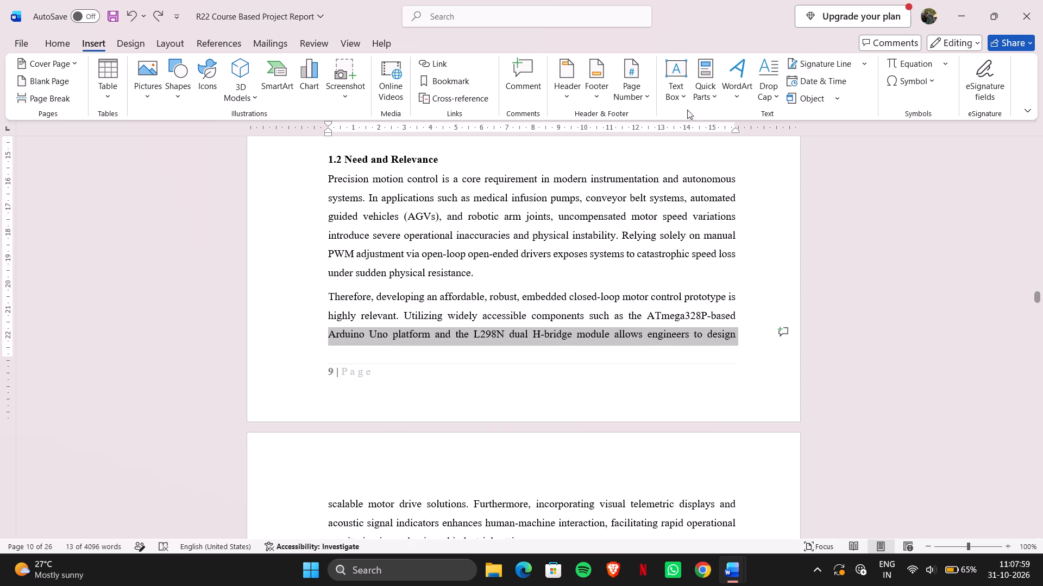
left_click(644, 99)
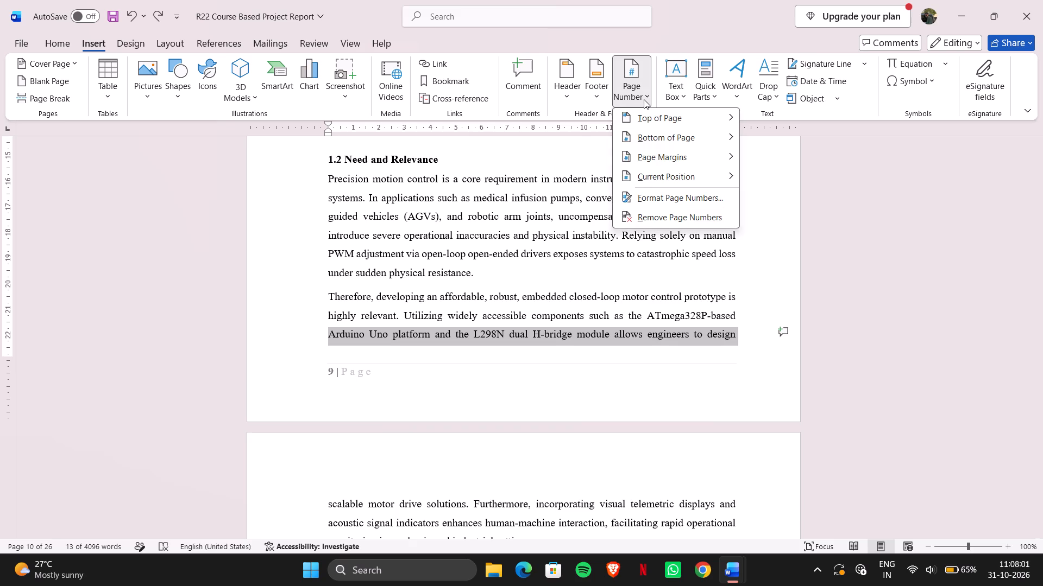
left_click(675, 201)
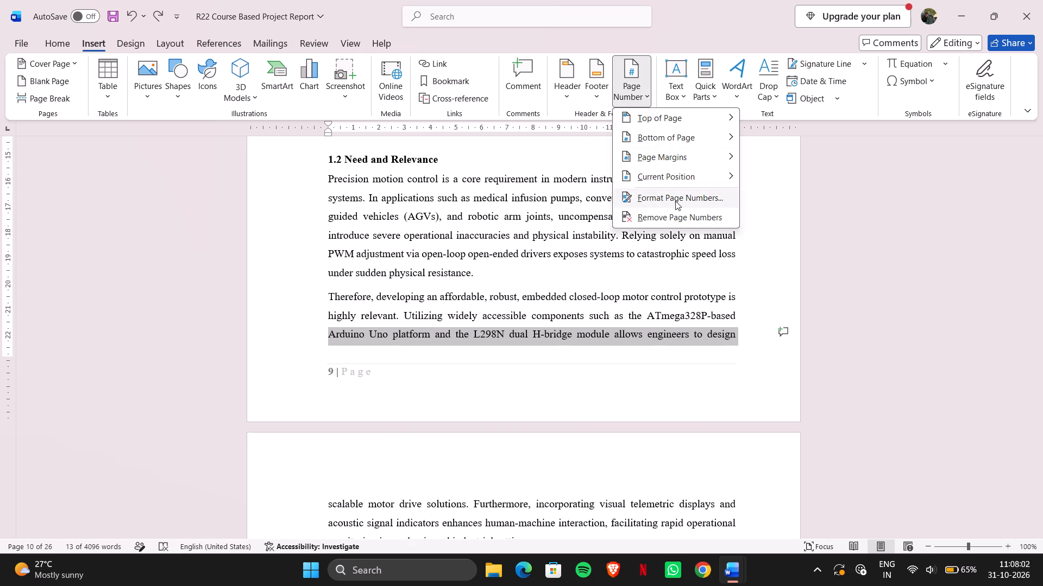
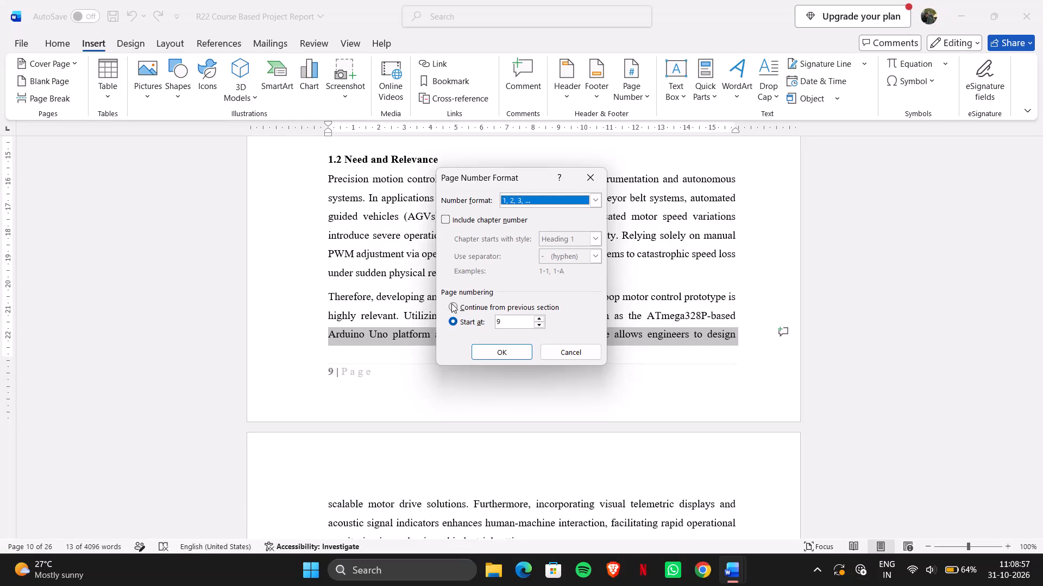
Set the page numbering of Chapter 1's section to continue from the previous section.
left_click(452, 305)
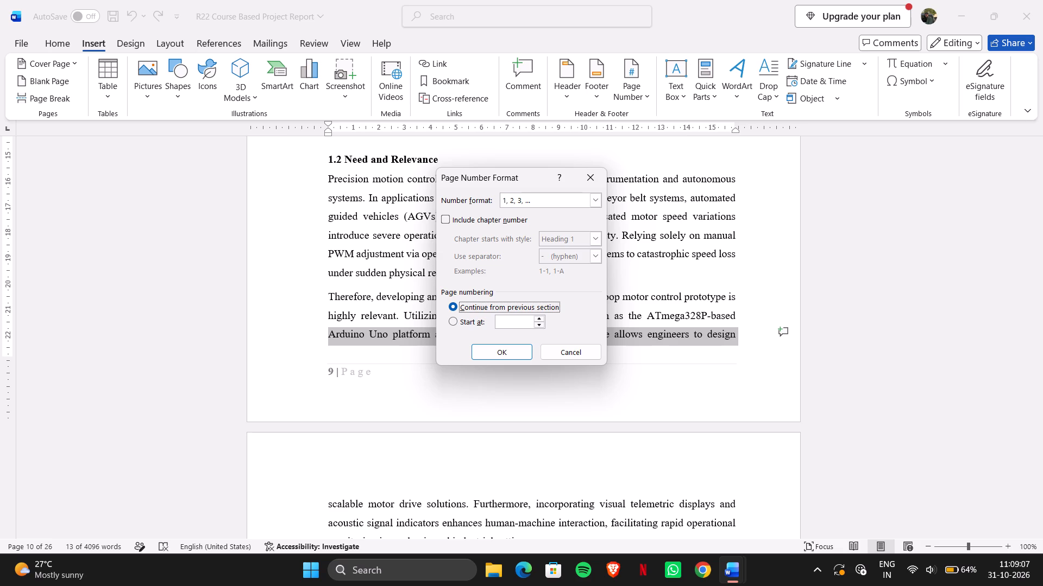
left_click(495, 350)
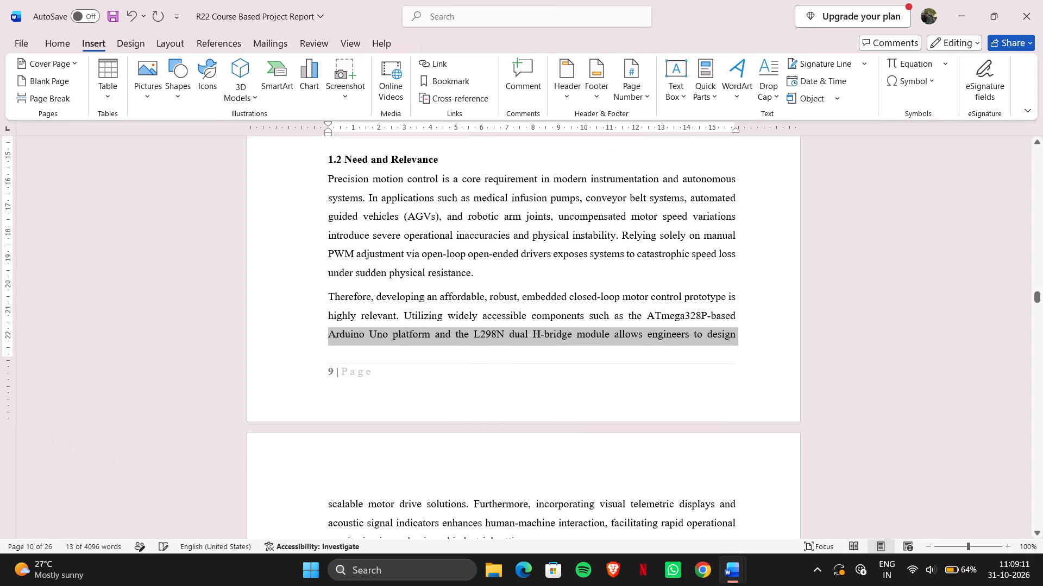
Place the cursor in the last body line of Chapter 1's first page and bring up the page number options.
scroll(495, 350, "up", 2)
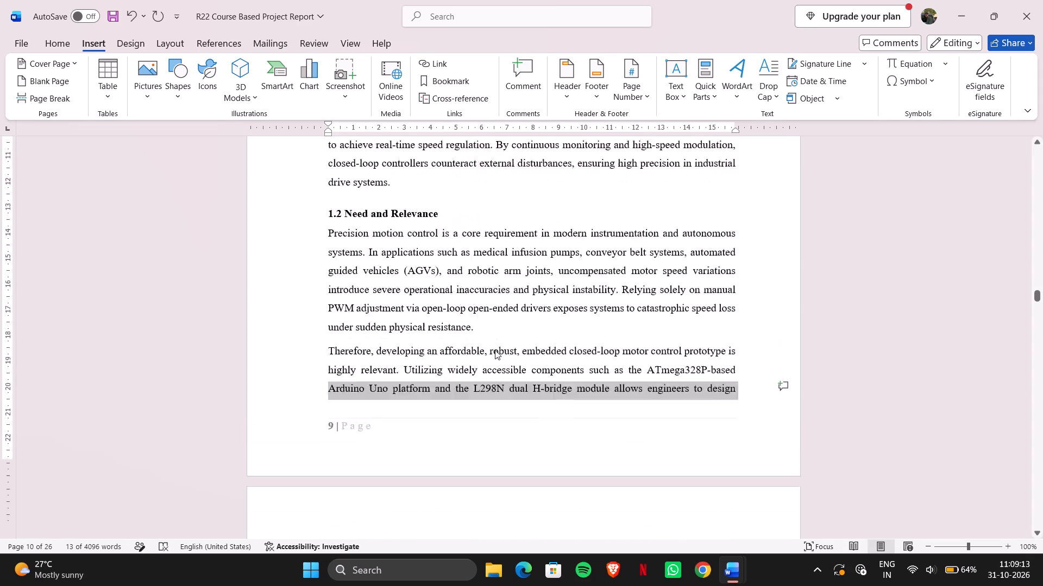
scroll(495, 350, "up", 3)
scroll(495, 350, "down", 2)
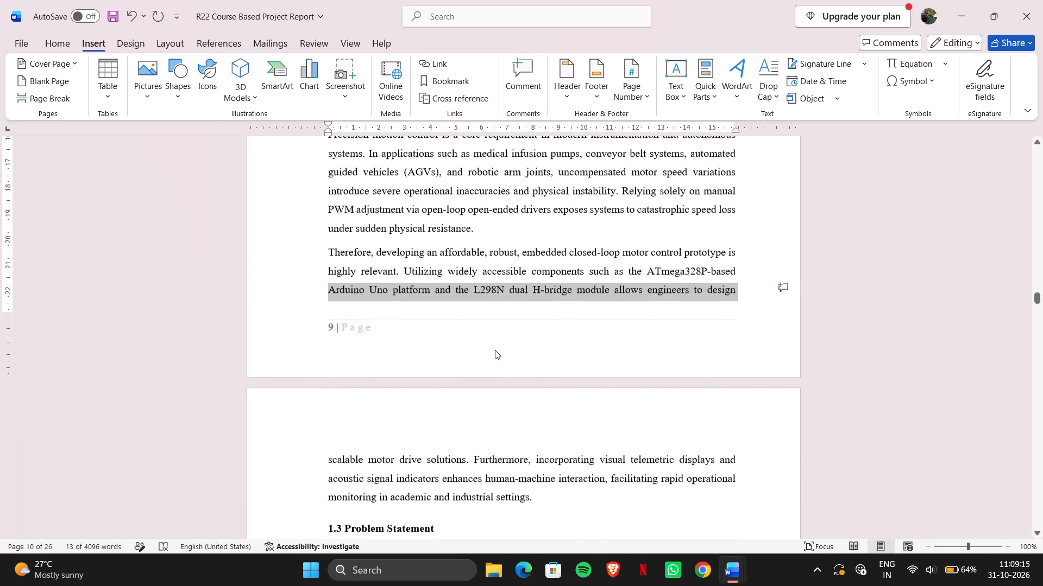
left_click(451, 315)
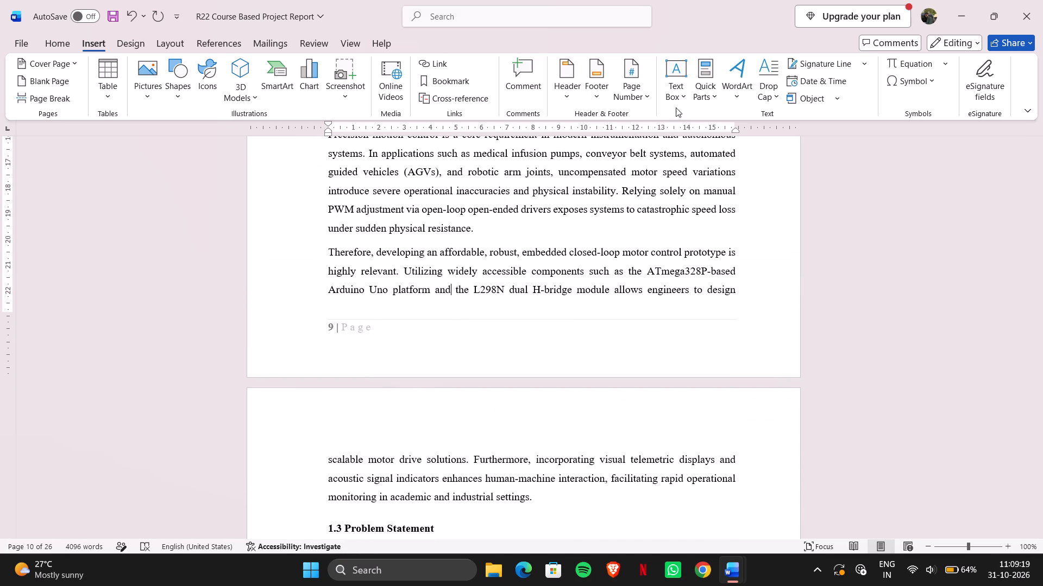
left_click(646, 96)
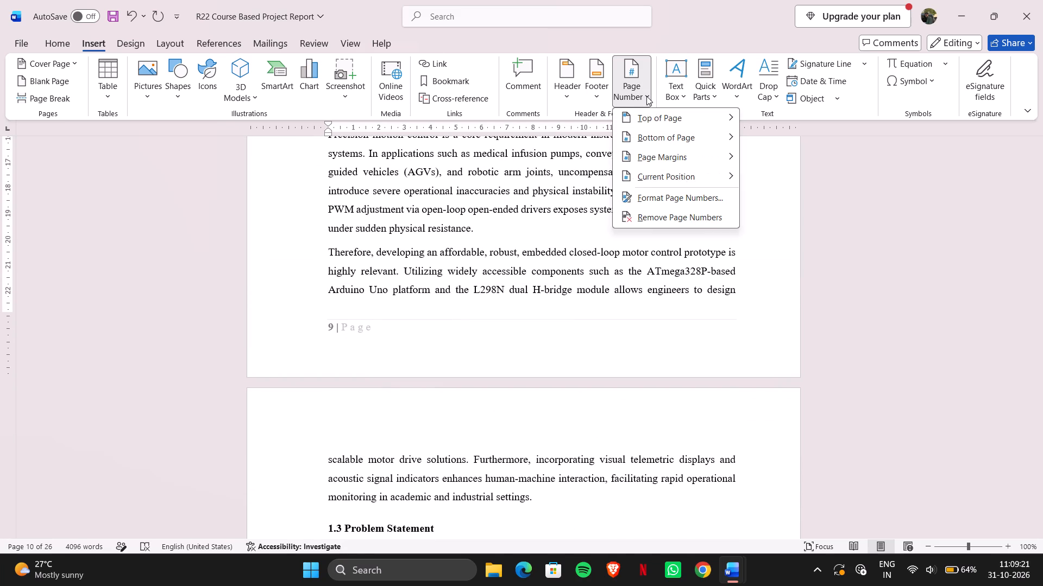
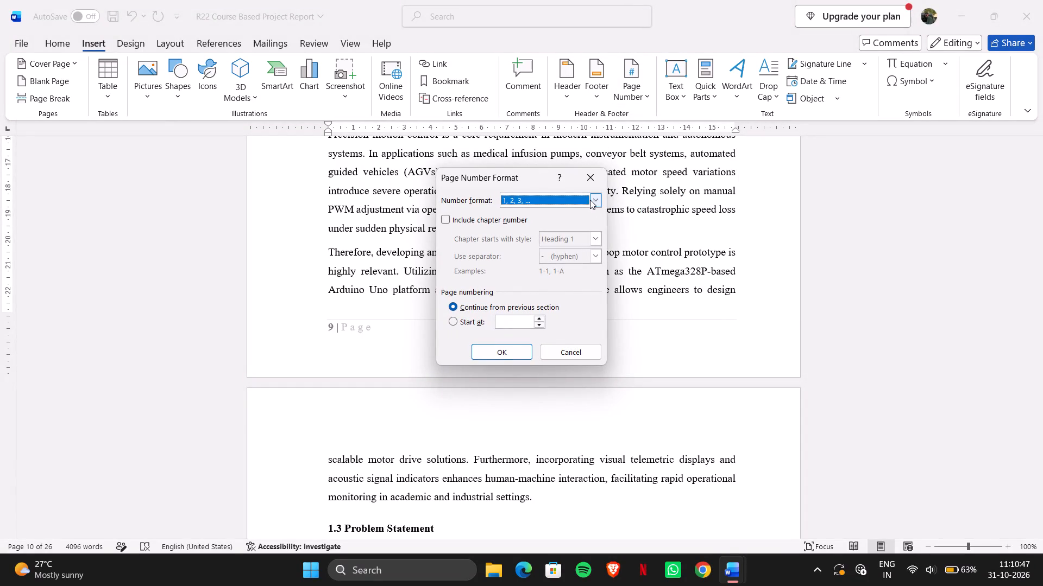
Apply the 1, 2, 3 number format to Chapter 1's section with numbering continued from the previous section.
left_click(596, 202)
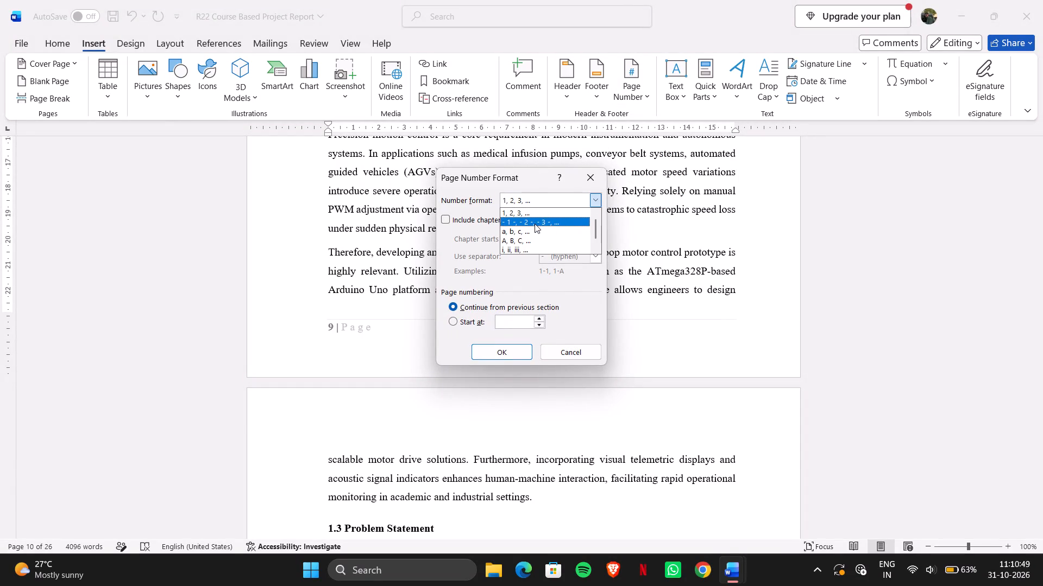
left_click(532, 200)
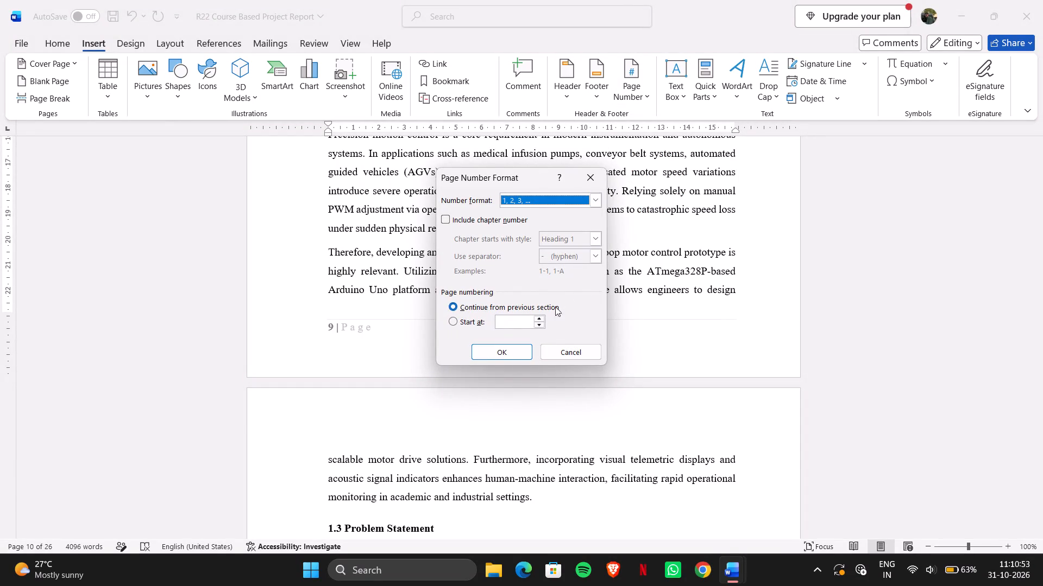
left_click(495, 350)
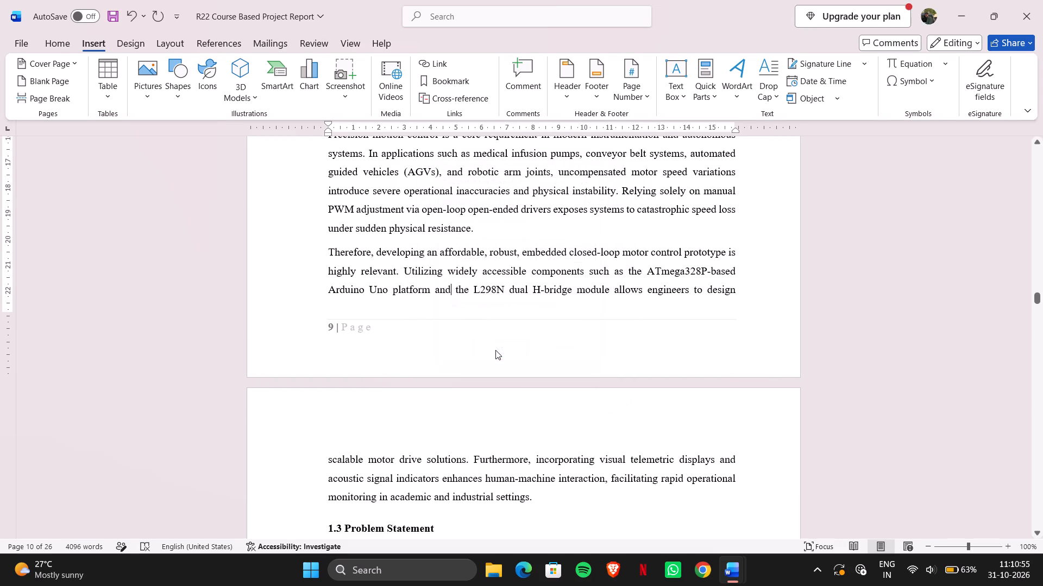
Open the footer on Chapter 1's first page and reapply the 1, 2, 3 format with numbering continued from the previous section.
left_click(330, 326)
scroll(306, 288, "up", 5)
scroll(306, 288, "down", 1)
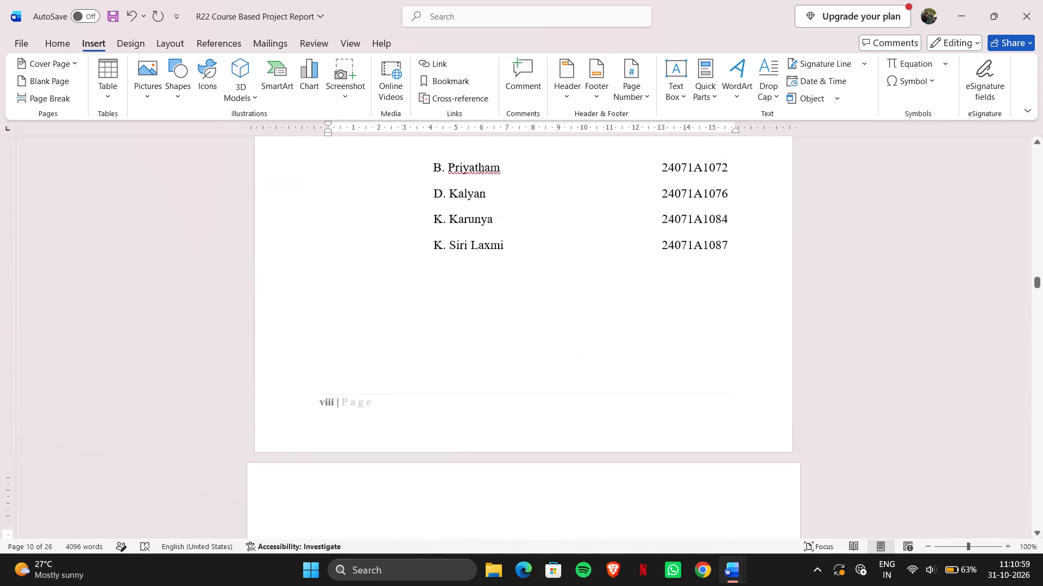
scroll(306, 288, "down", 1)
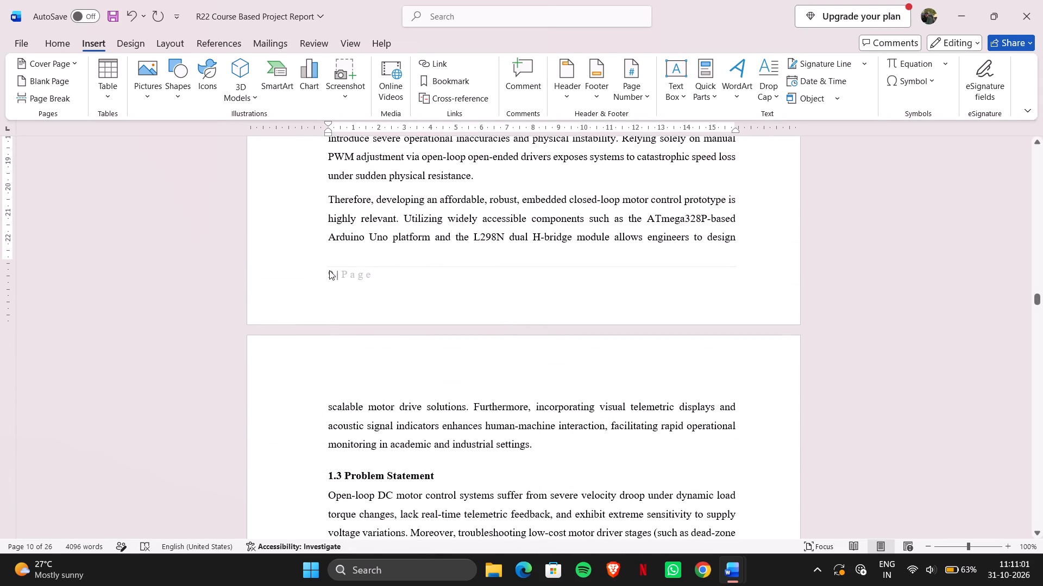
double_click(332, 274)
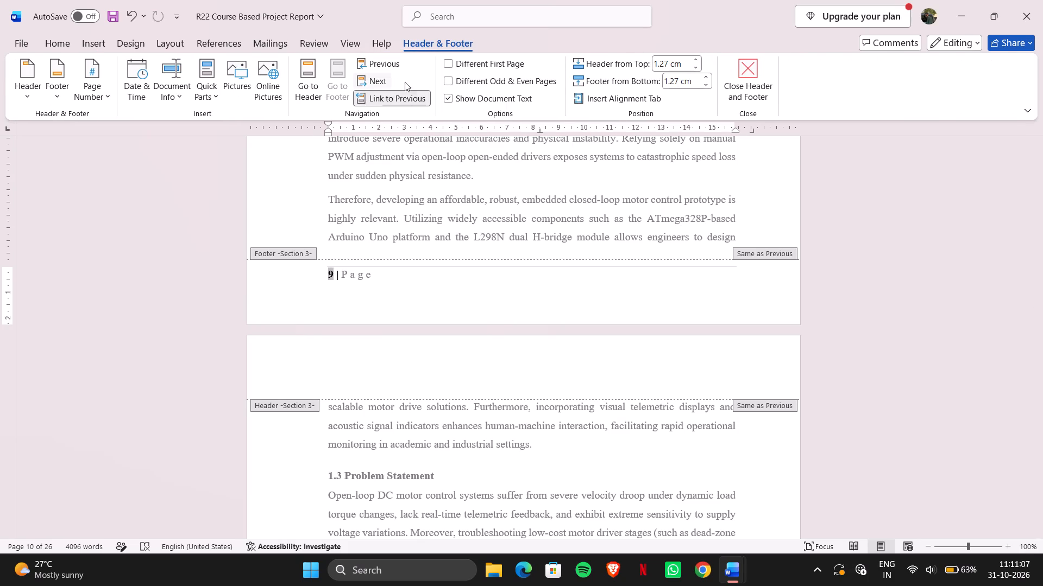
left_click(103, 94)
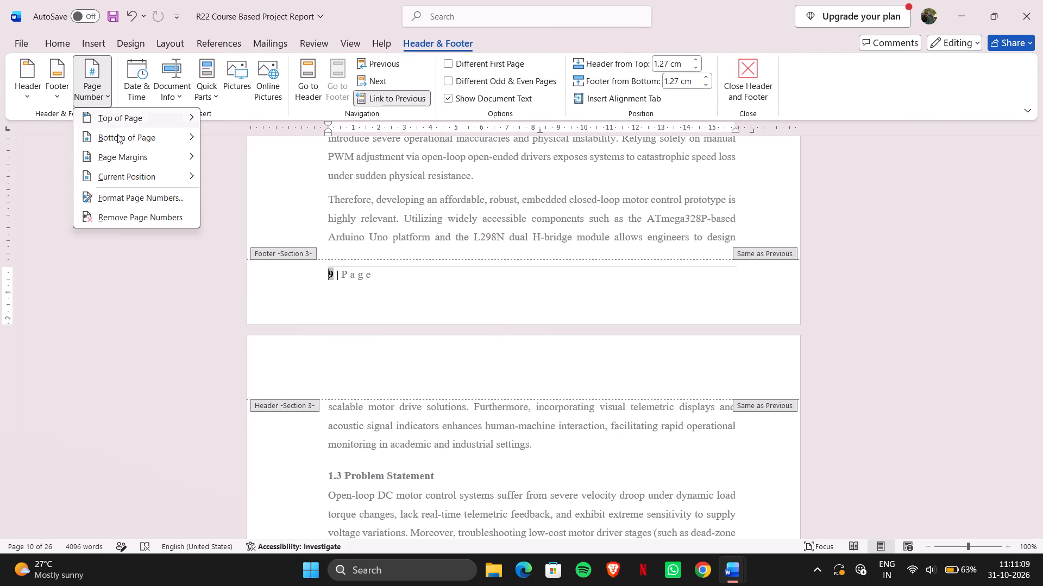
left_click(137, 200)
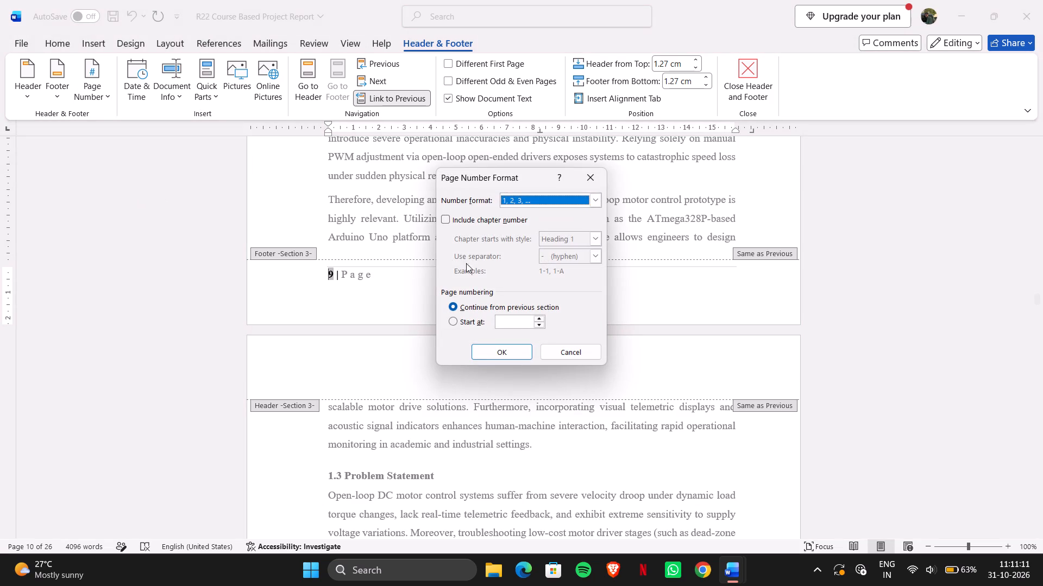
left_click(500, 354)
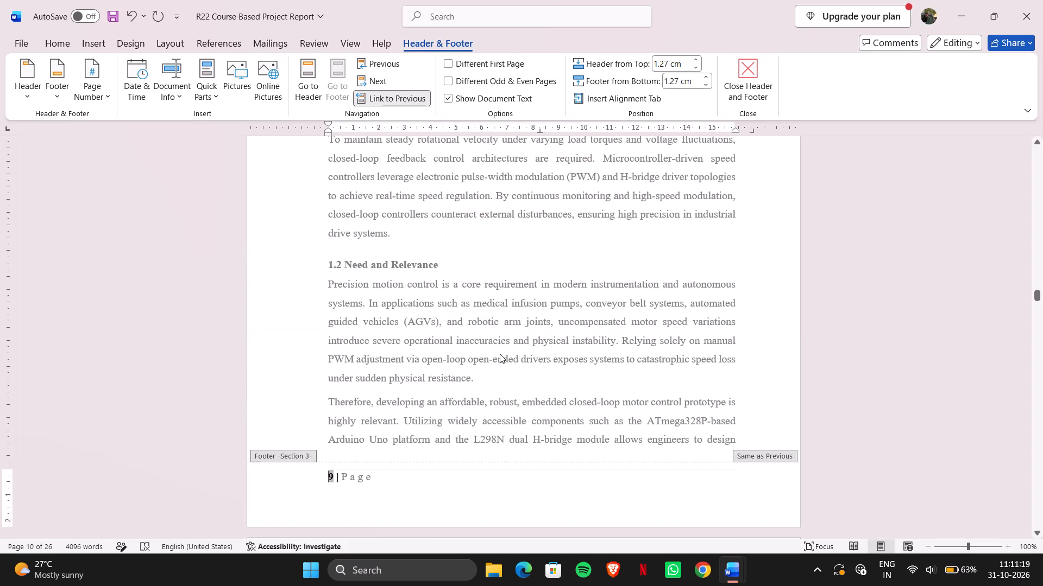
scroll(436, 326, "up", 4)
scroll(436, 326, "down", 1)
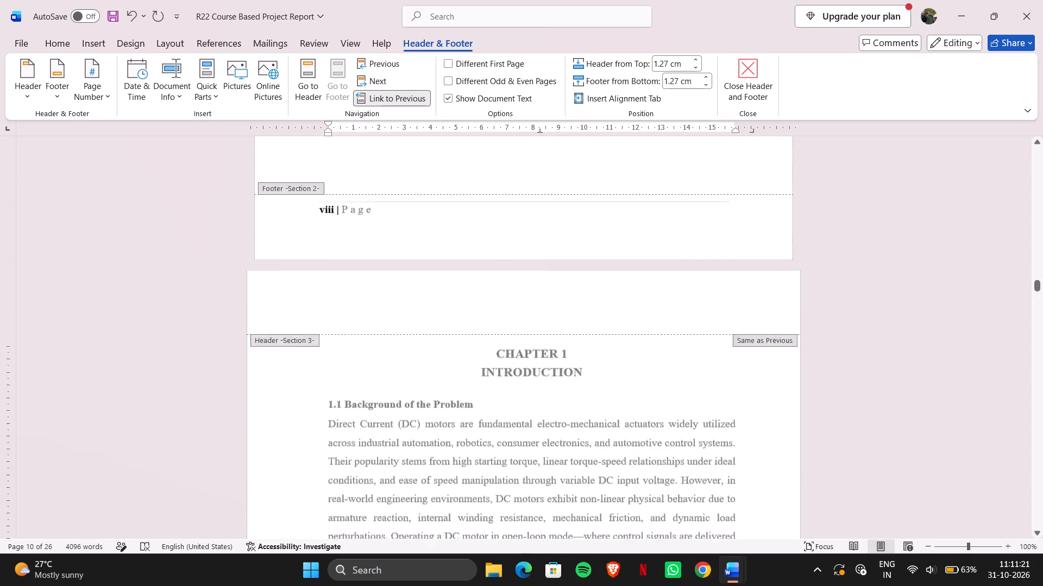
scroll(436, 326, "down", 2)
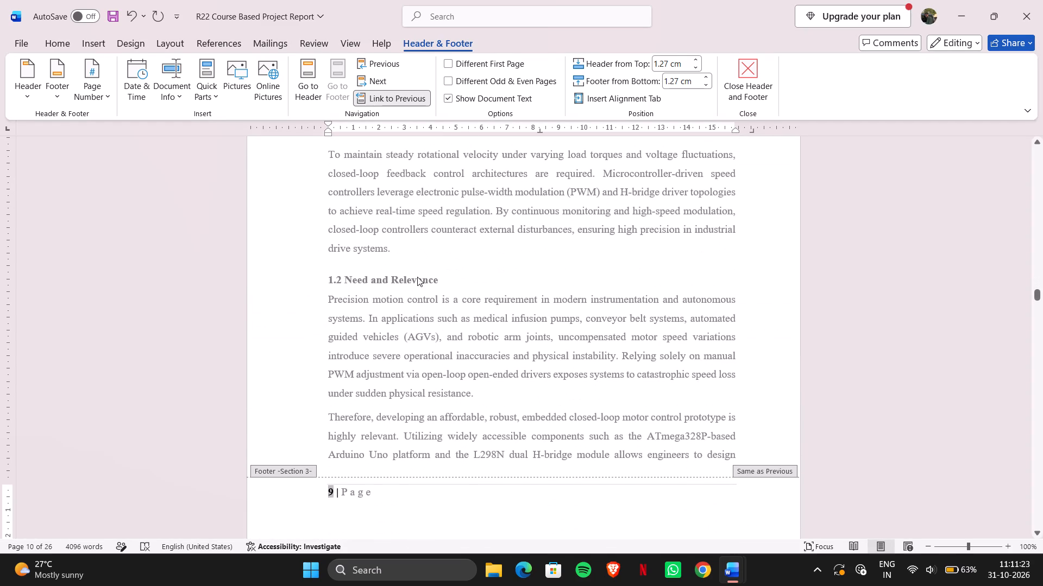
Set the page numbering of Chapter 1's section to start at 9 and leave footer editing.
left_click(97, 94)
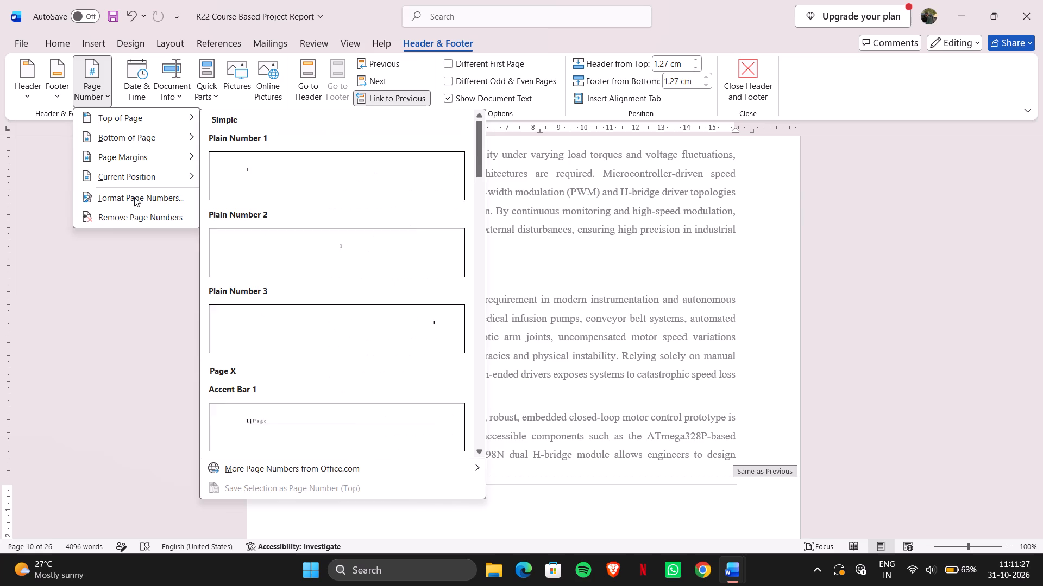
left_click(150, 200)
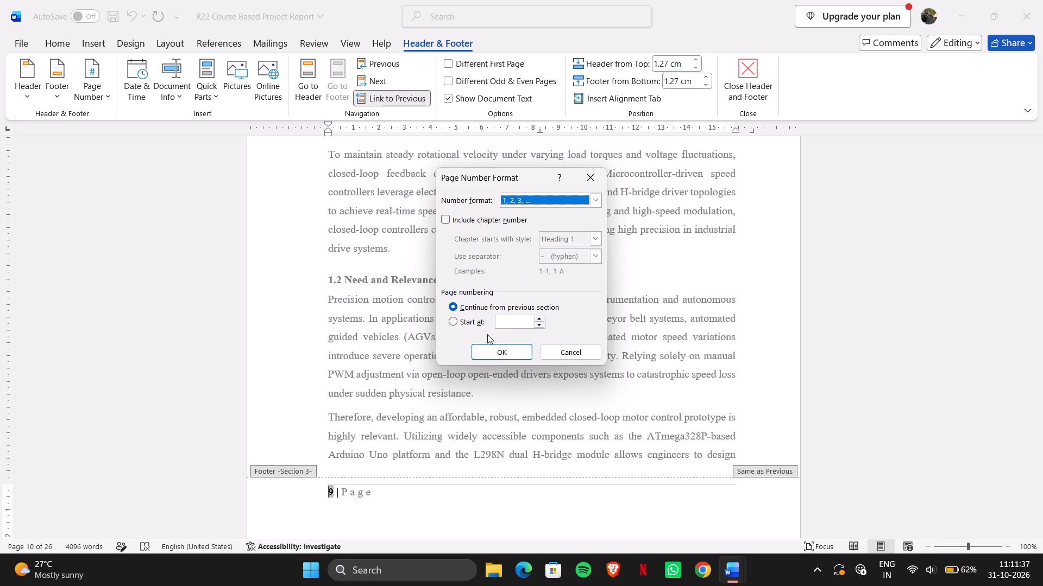
left_click(457, 321)
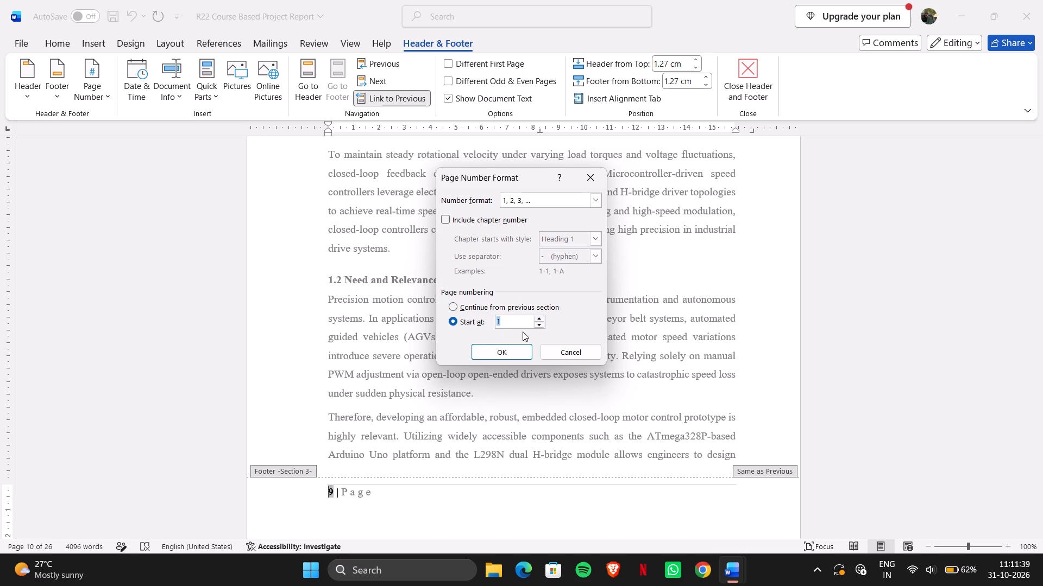
key("BackSpace")
key("9")
left_click(505, 357)
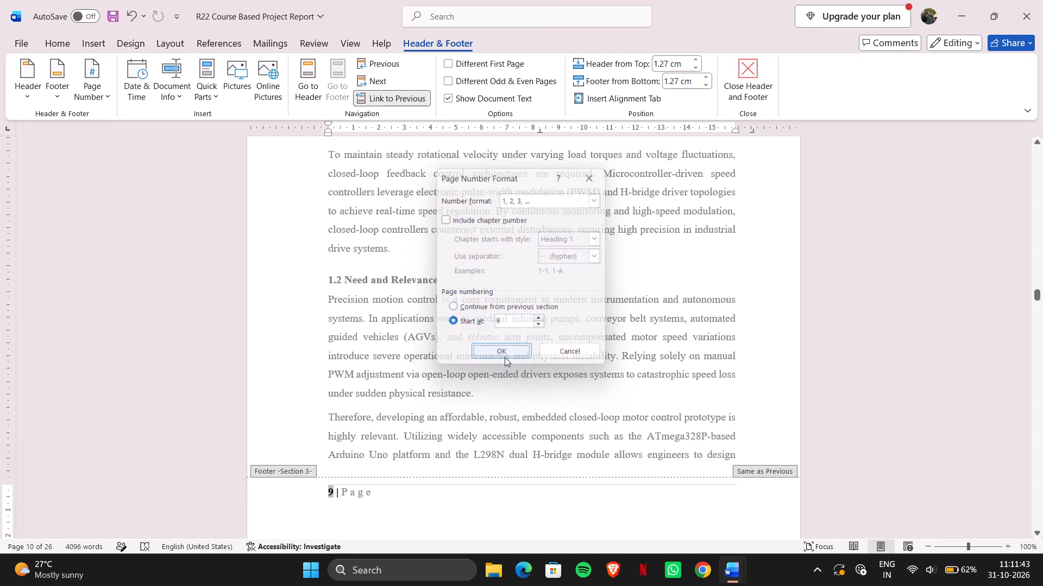
scroll(455, 324, "up", 5)
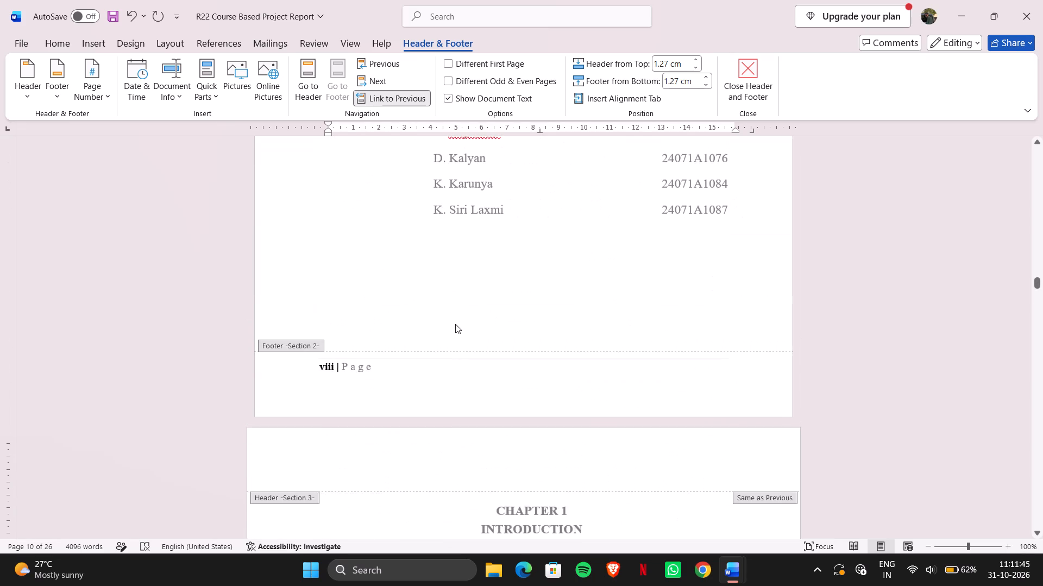
scroll(455, 324, "up", 1)
double_click(926, 381)
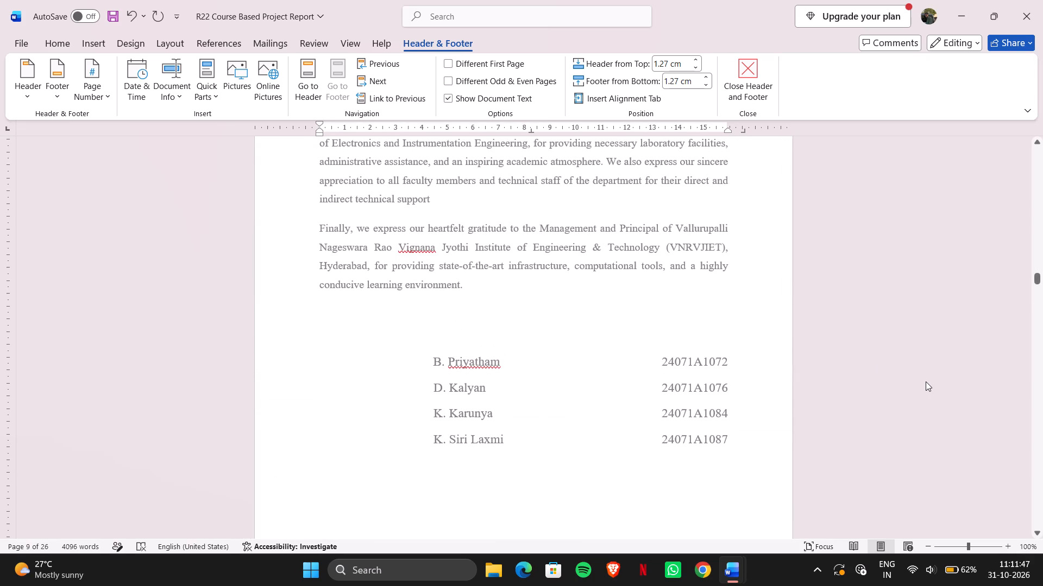
Check the footer page numbers from Chapter 1 through to the end of the report.
scroll(589, 326, "down", 8)
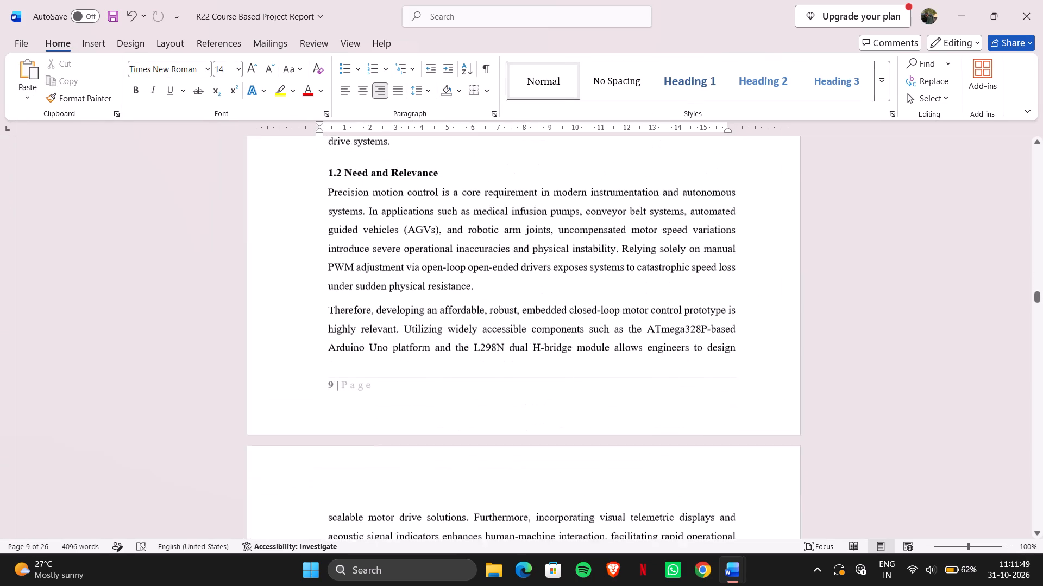
scroll(589, 326, "down", 5)
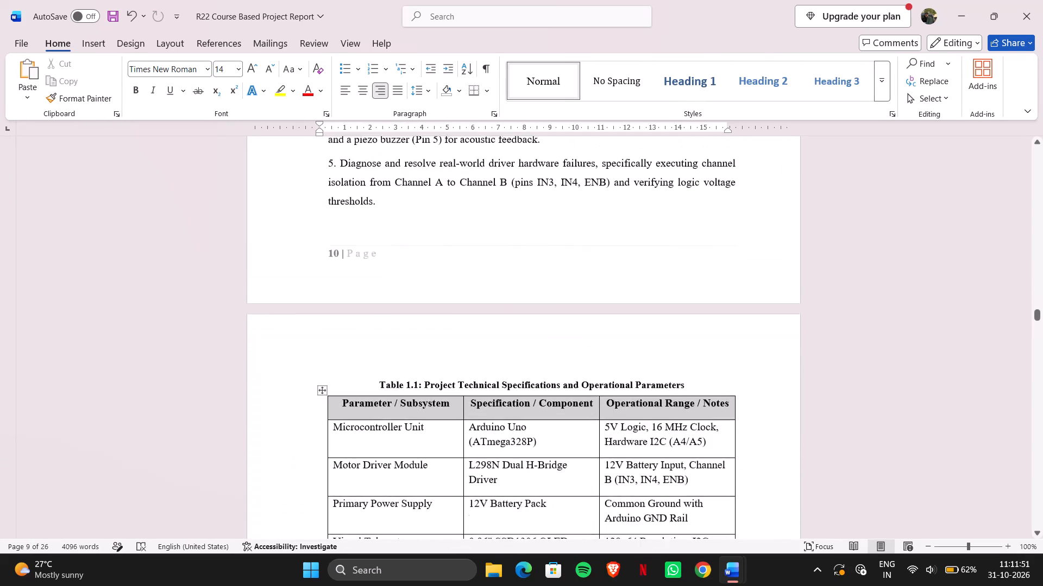
scroll(589, 326, "down", 6)
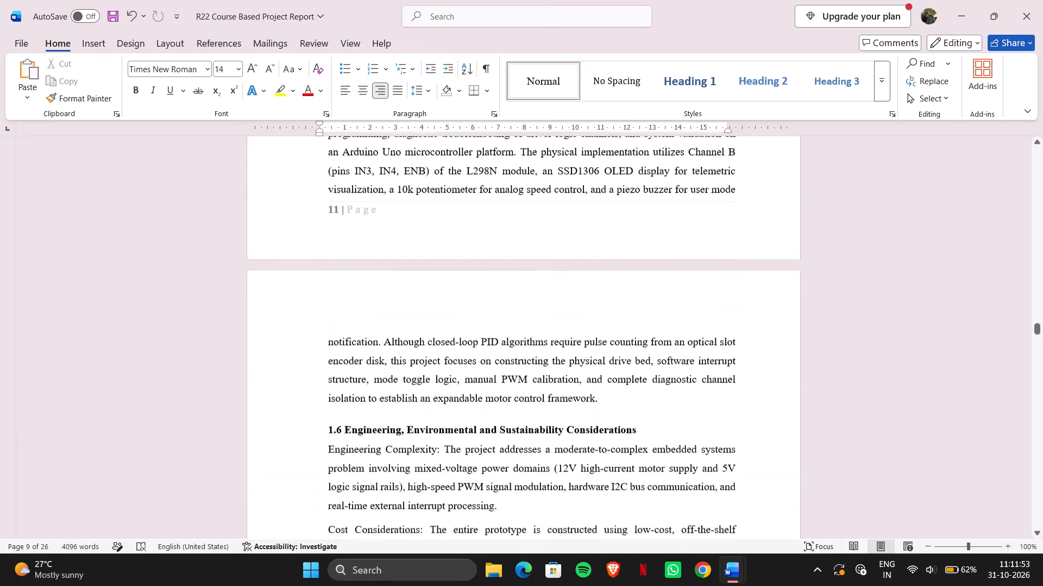
scroll(589, 326, "down", 13)
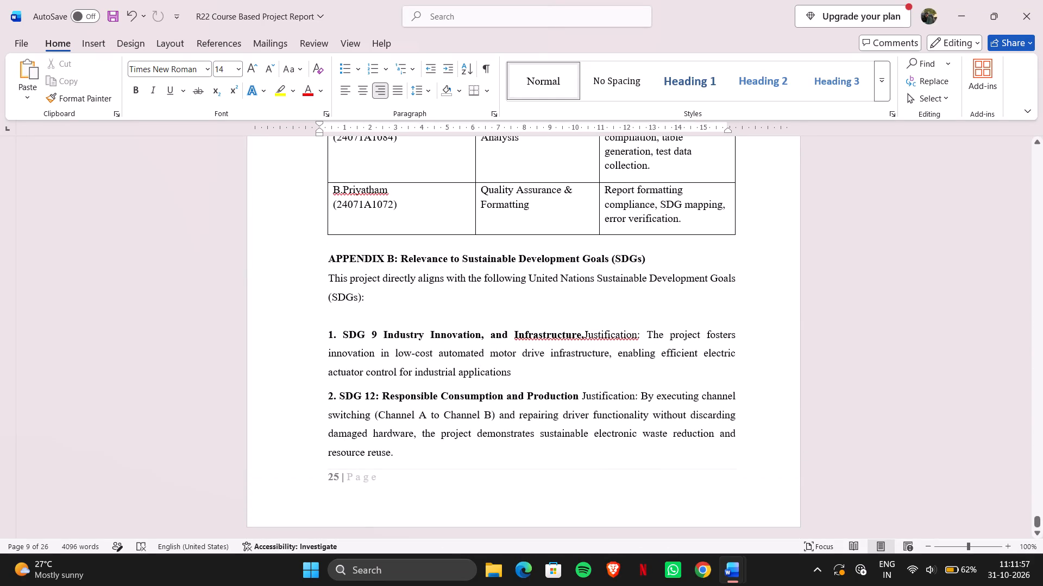
Export the report to the Downloads folder as a standard-quality PDF named R22 Course Based Project Report.
left_click(14, 44)
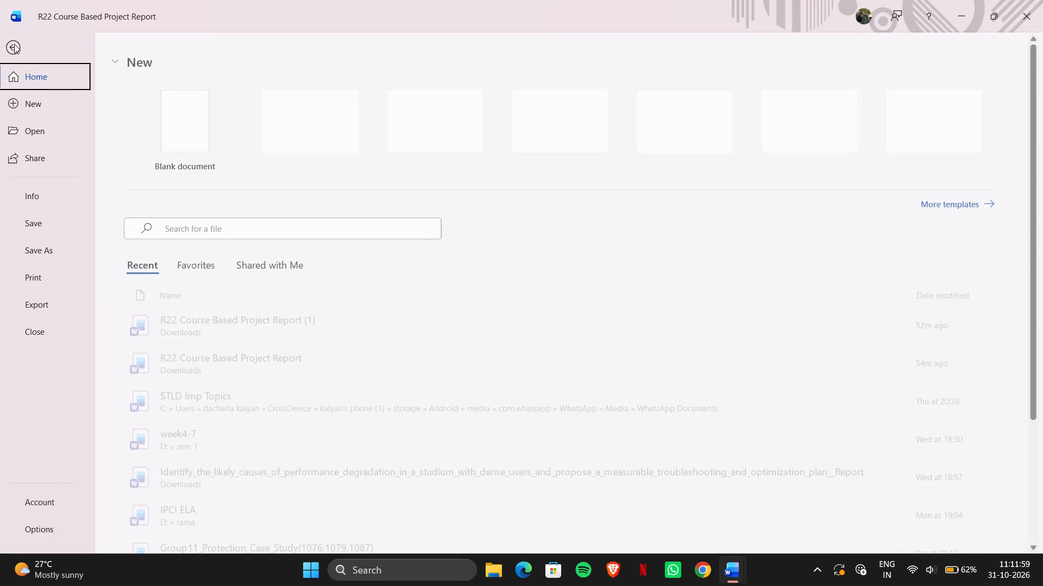
left_click(42, 306)
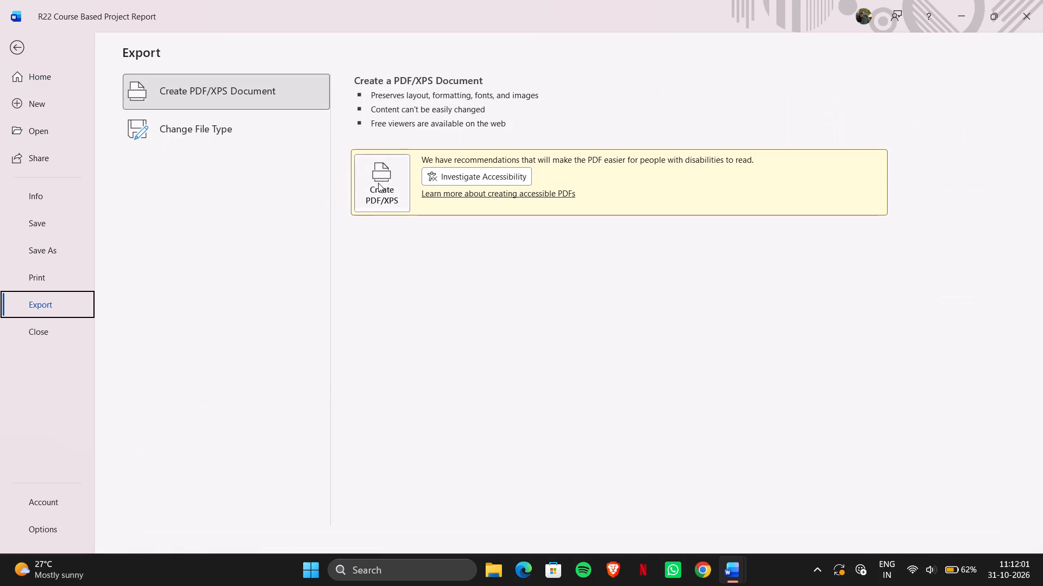
left_click(380, 180)
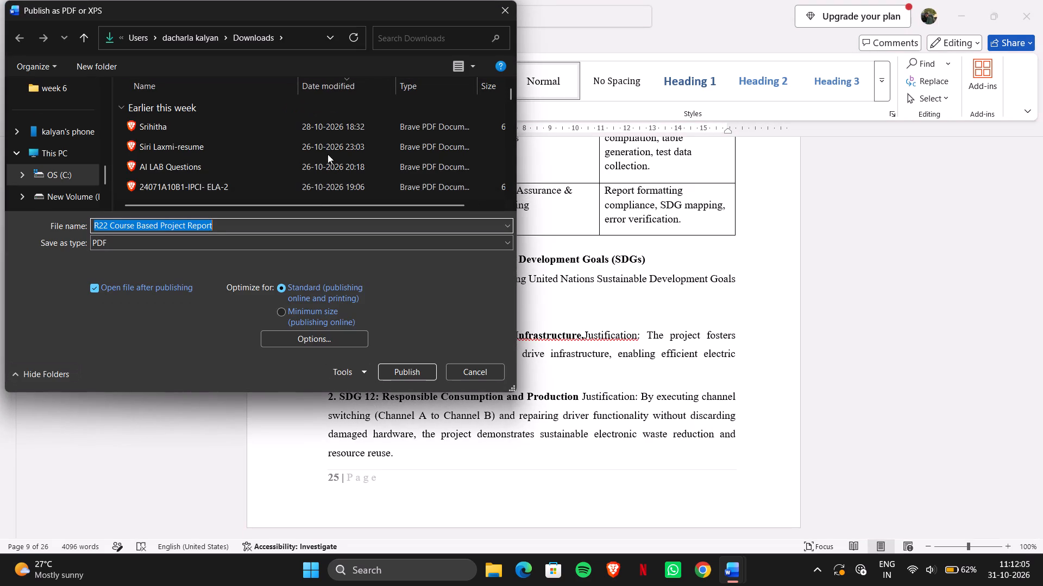
left_click(410, 372)
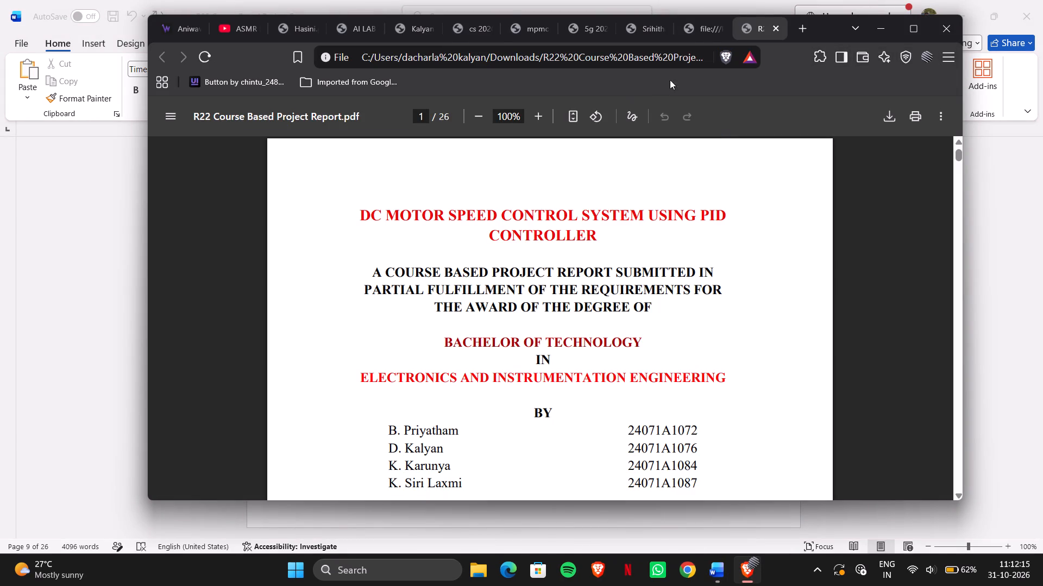
In Brave, close the other open PDF tabs around the exported report and close the browser window.
left_click(719, 29)
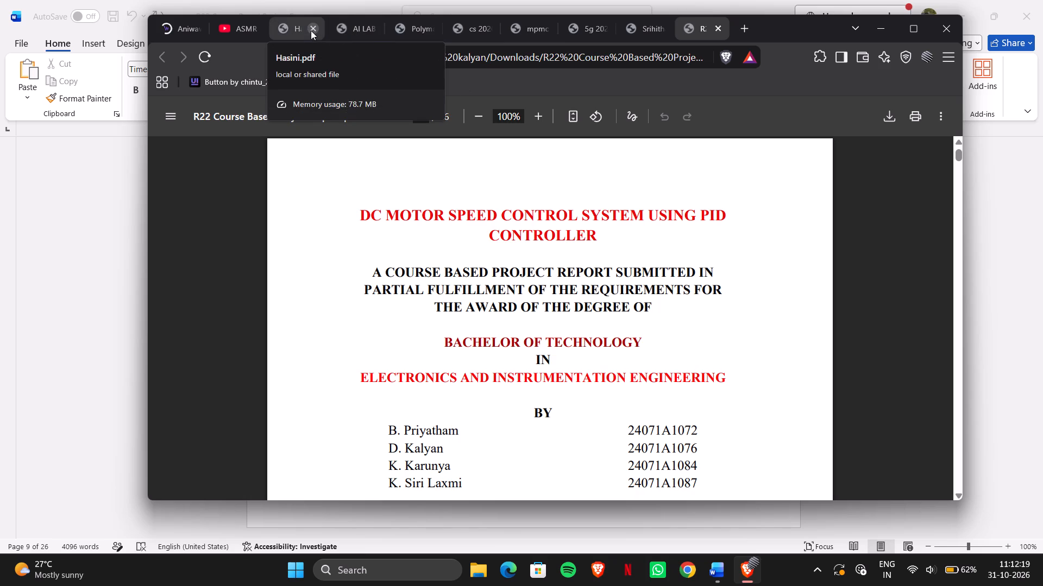
left_click(311, 30)
left_click(311, 30)
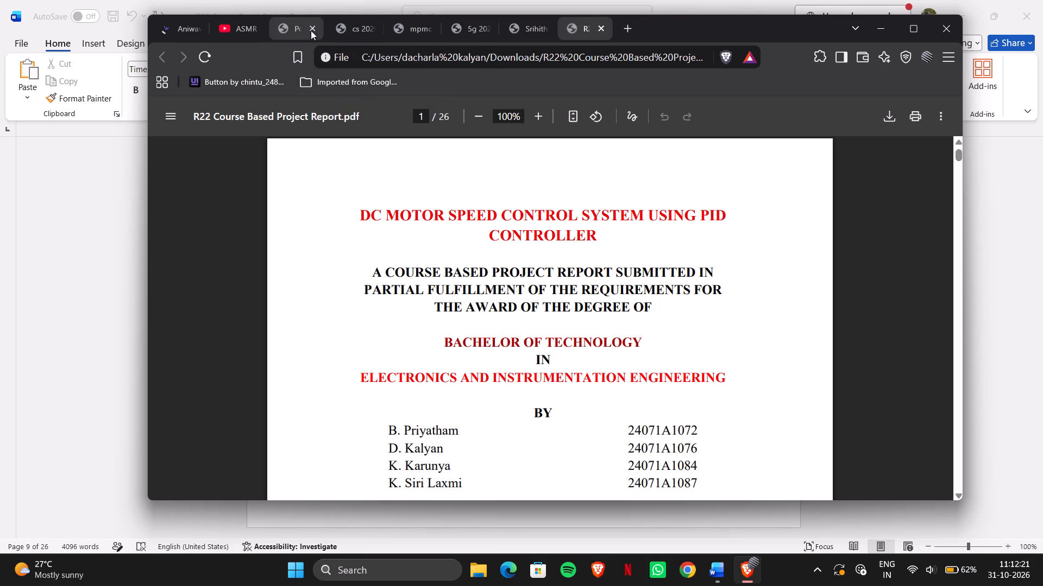
left_click(311, 30)
left_click(311, 30)
left_click(311, 30)
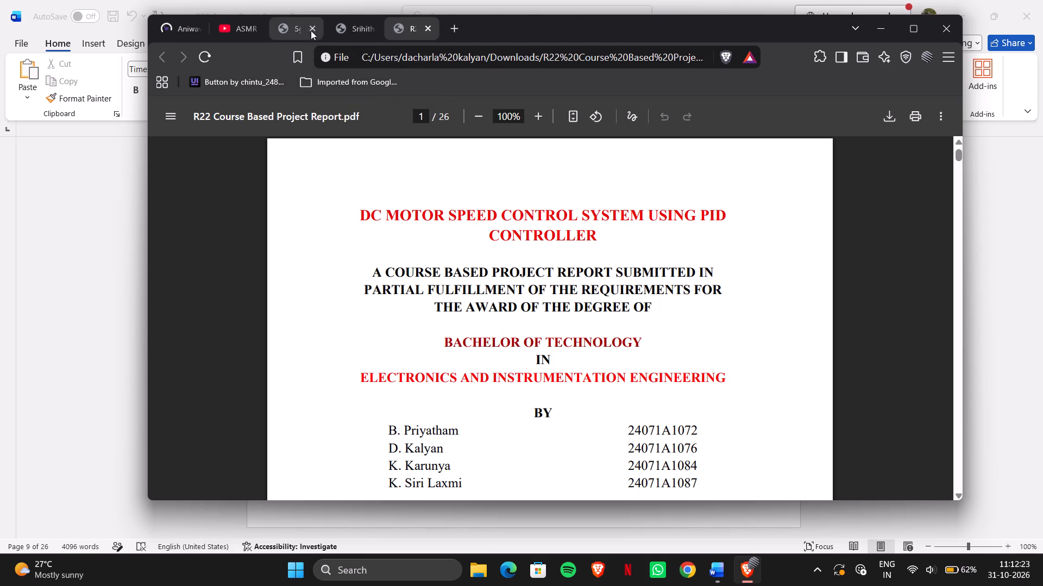
left_click(311, 30)
left_click(315, 30)
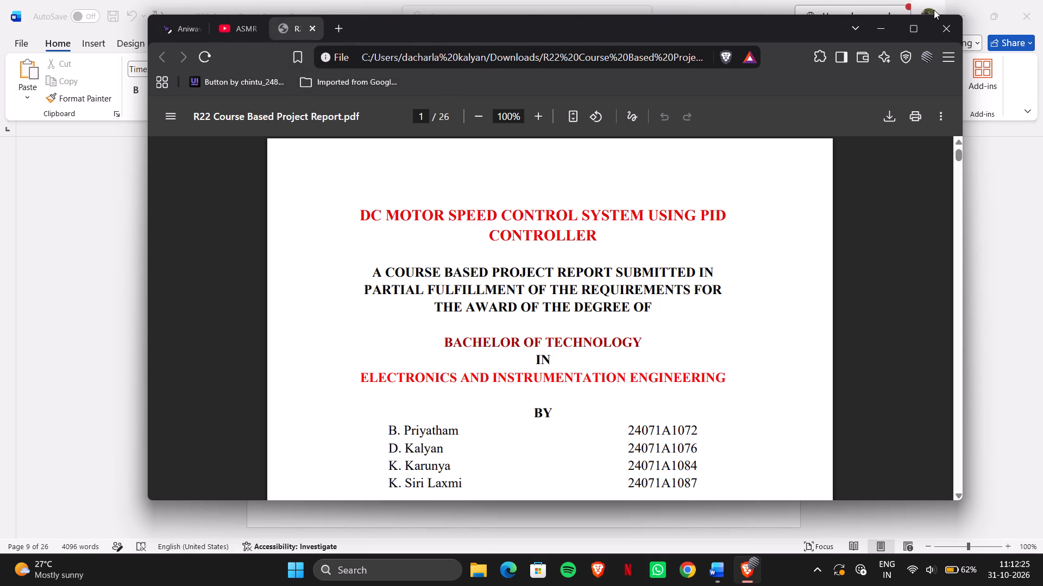
left_click(944, 30)
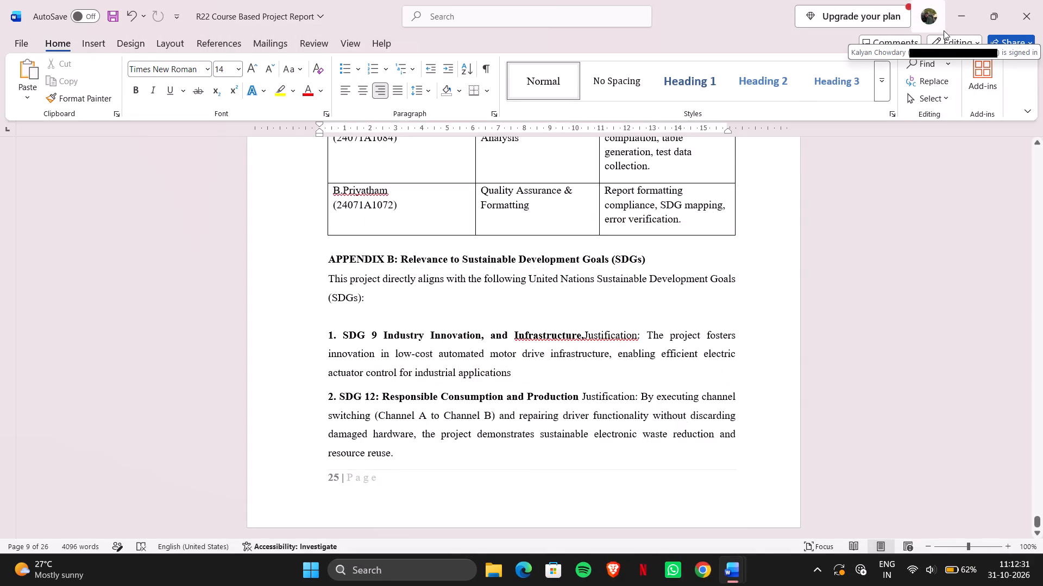
Switch to WhatsApp.
scroll(544, 382, "down", 2)
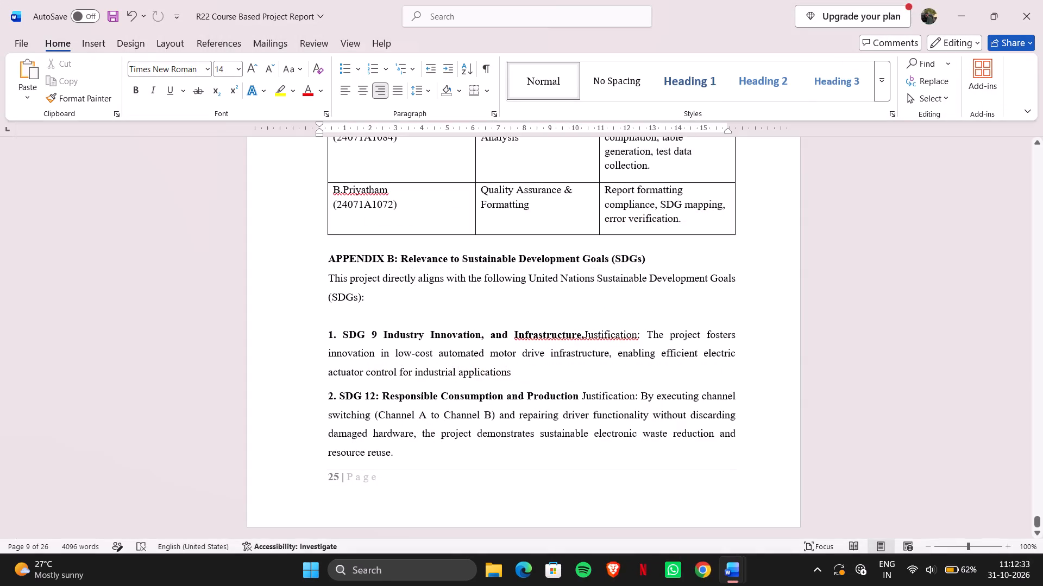
scroll(544, 382, "down", 2)
left_click(671, 575)
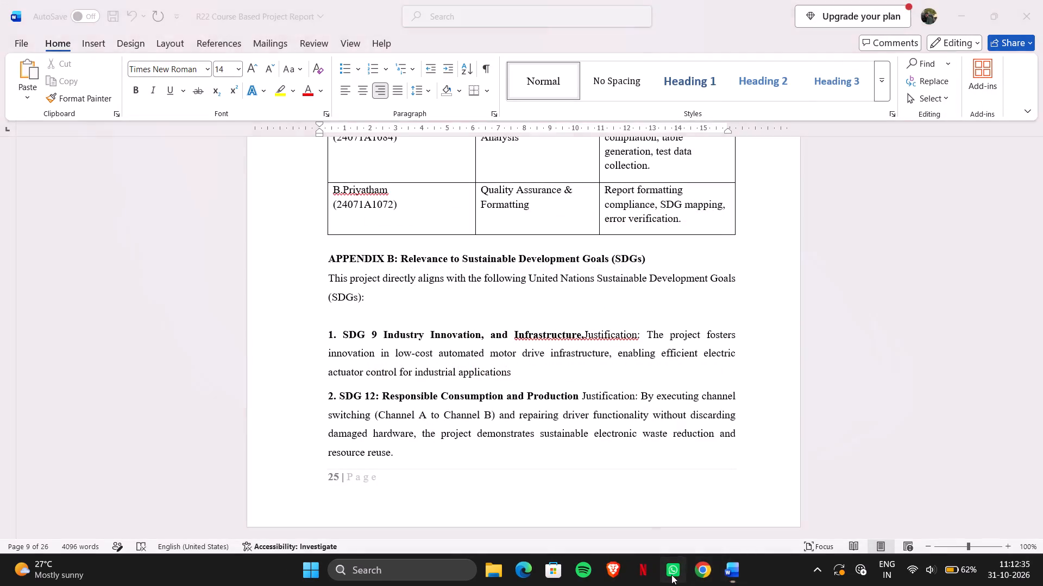
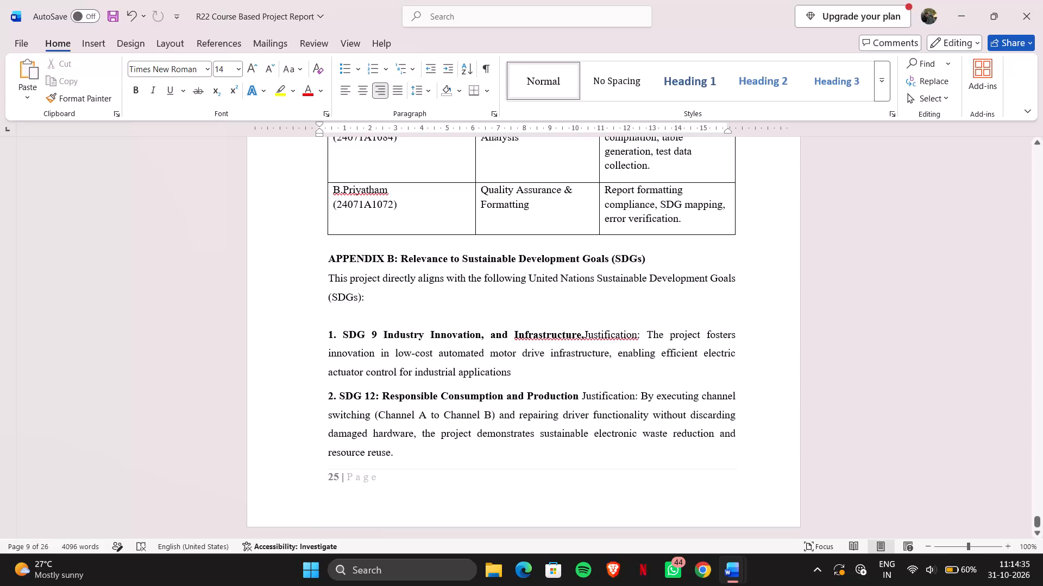
Review the front matter's List of Tables and Table of Contents, comparing the listed page numbers with the page footers.
scroll(589, 304, "up", 6)
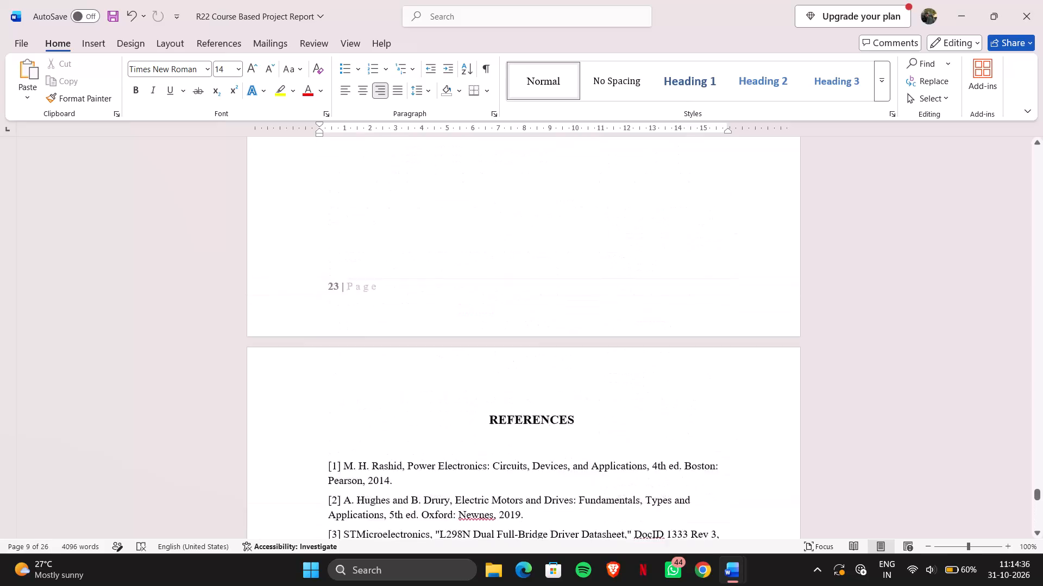
scroll(589, 304, "up", 13)
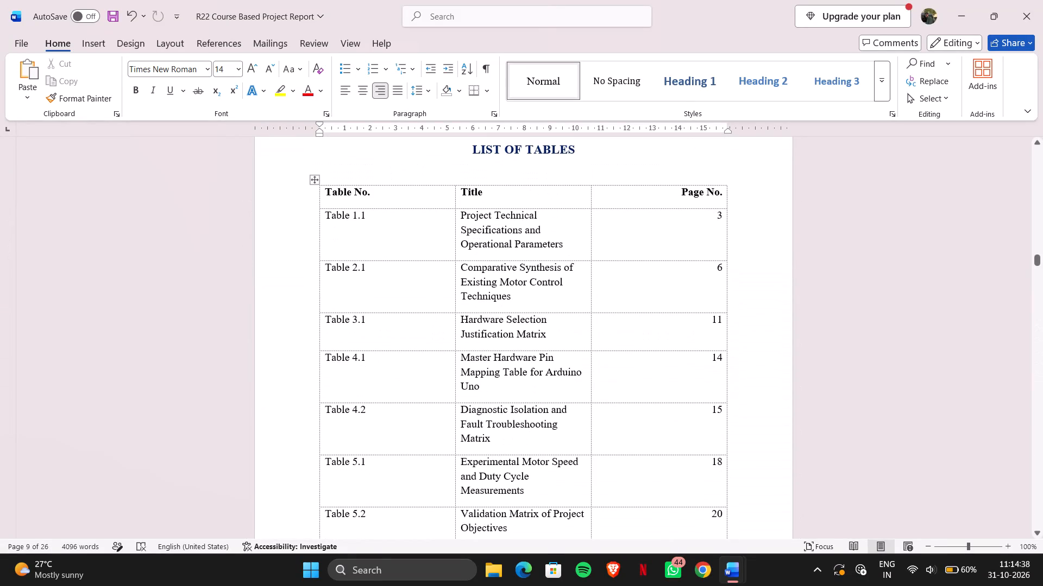
scroll(589, 304, "up", 10)
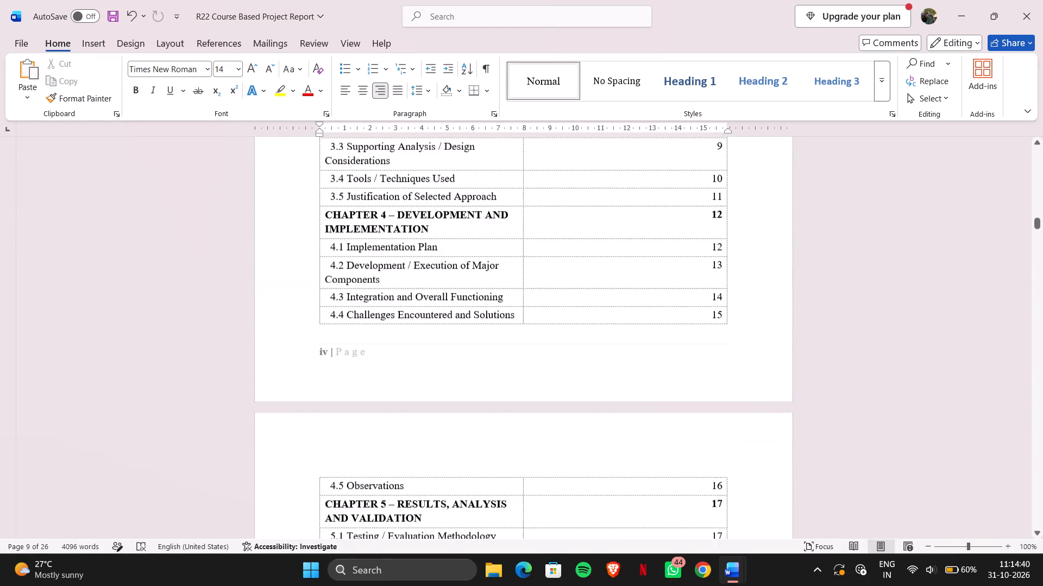
scroll(589, 304, "up", 6)
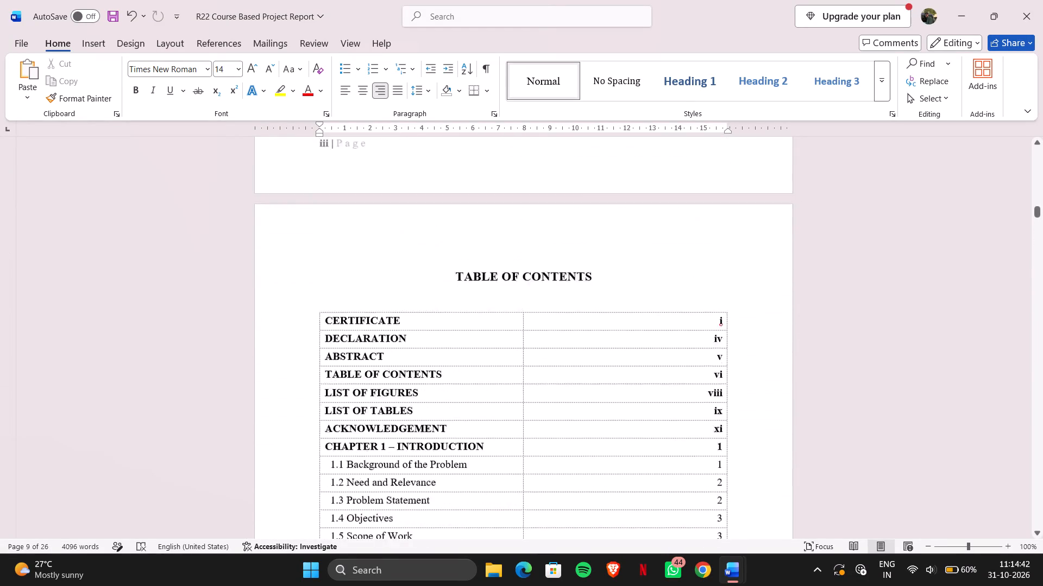
scroll(589, 304, "up", 1)
scroll(589, 304, "down", 3)
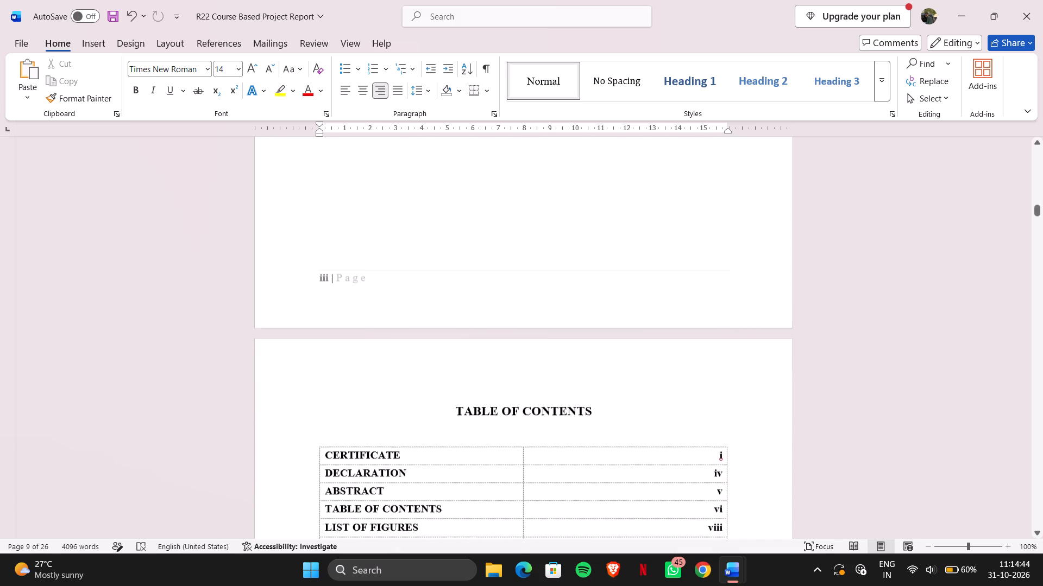
scroll(589, 304, "down", 2)
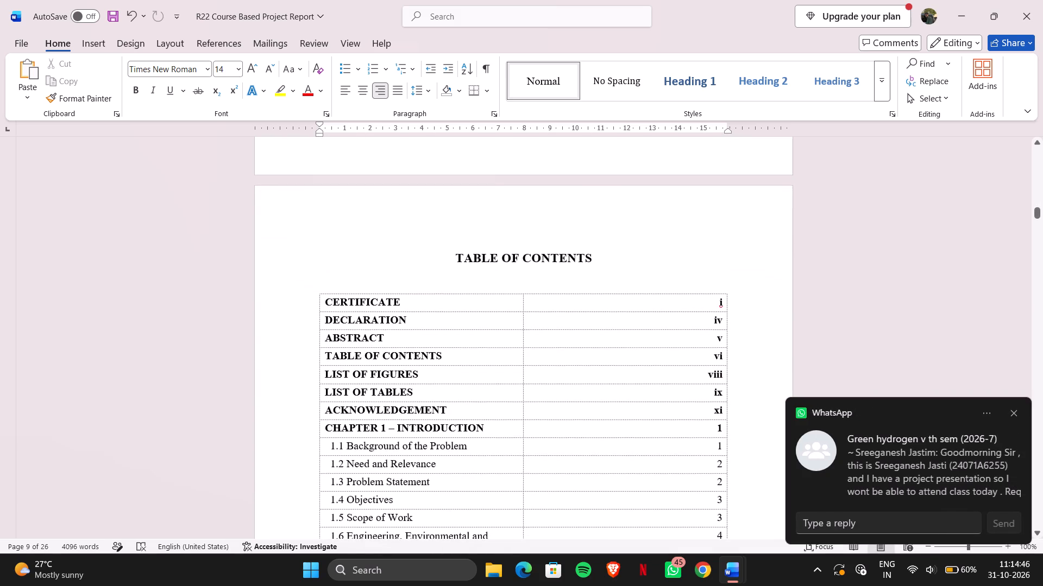
scroll(589, 304, "down", 1)
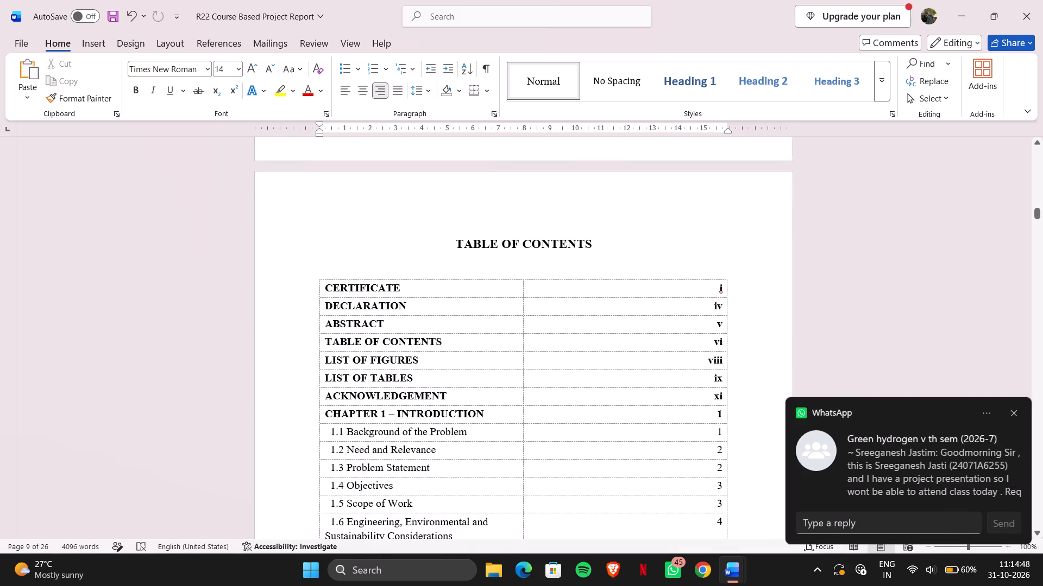
Check the footer page numbers from the title page through the certificate, declaration and abstract pages to the Table of Contents.
scroll(657, 239, "up", 6)
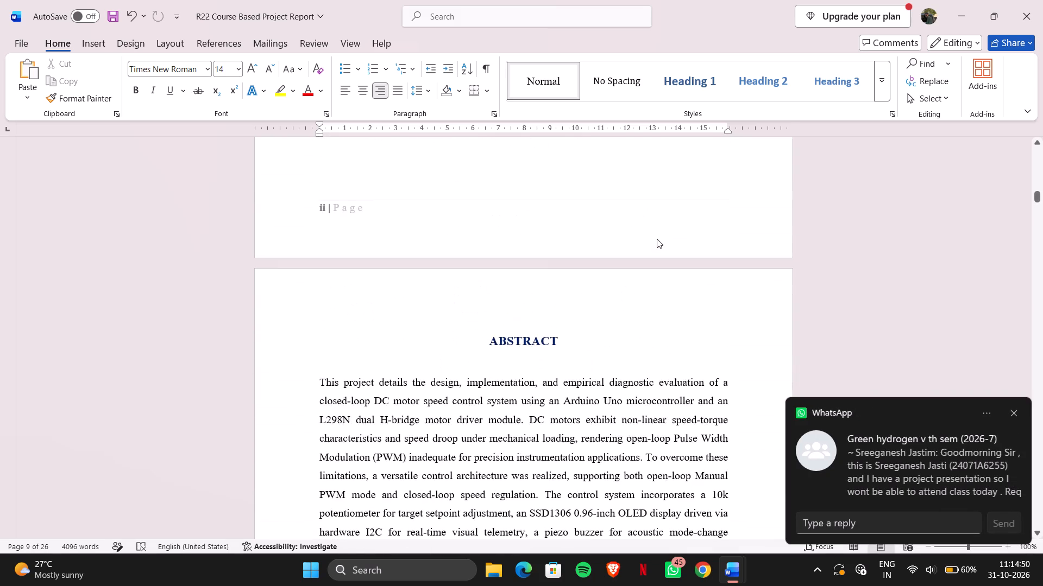
scroll(657, 239, "up", 3)
scroll(657, 239, "down", 1)
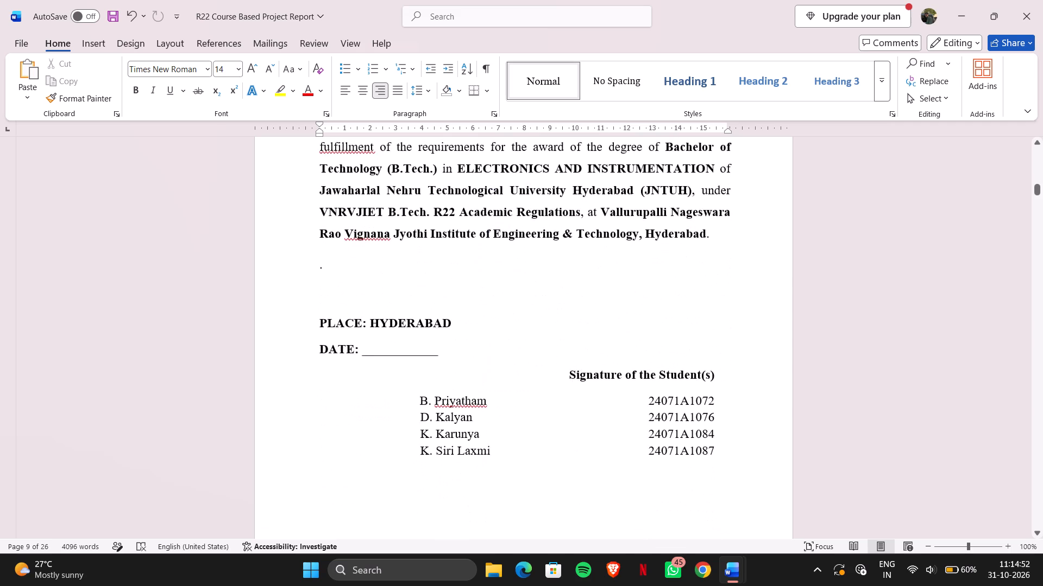
scroll(657, 239, "down", 4)
scroll(657, 239, "up", 1)
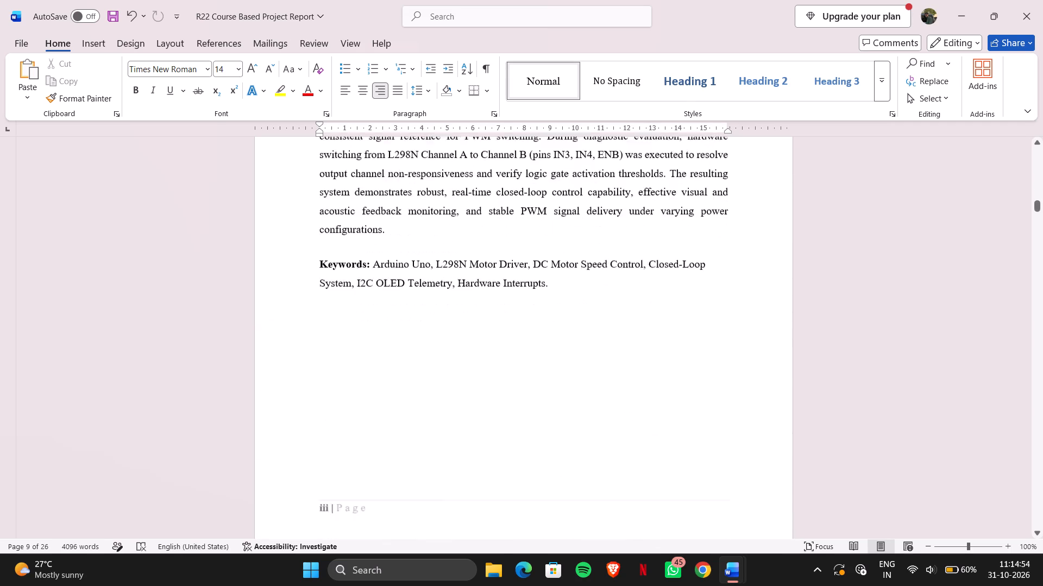
scroll(657, 239, "up", 3)
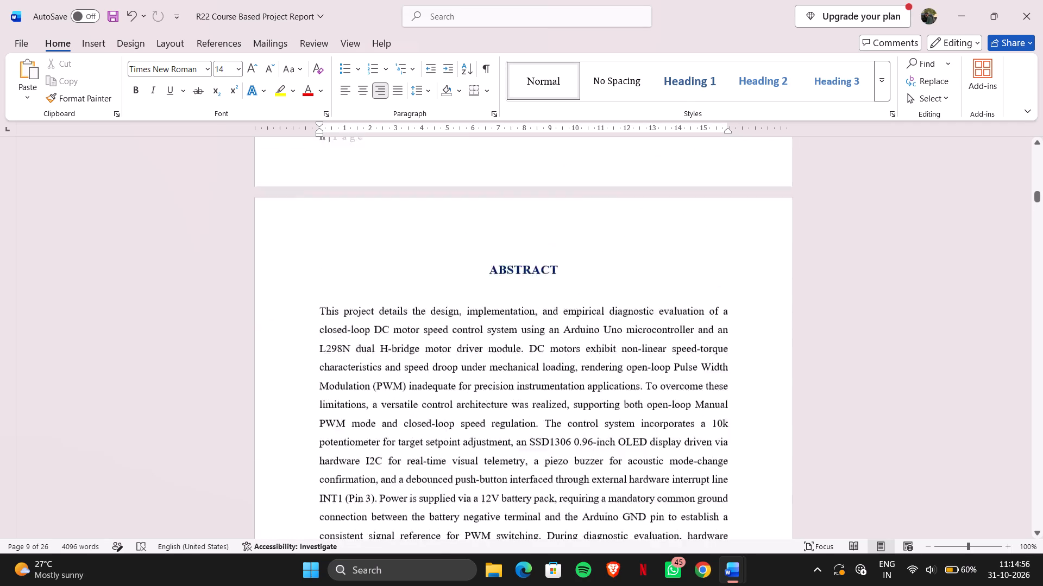
scroll(657, 239, "up", 5)
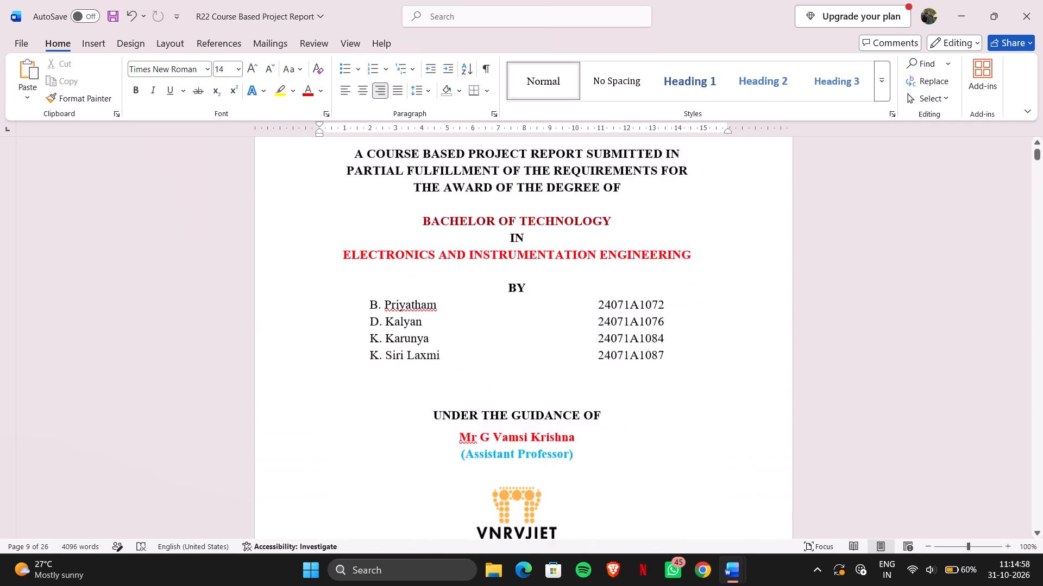
scroll(657, 239, "down", 3)
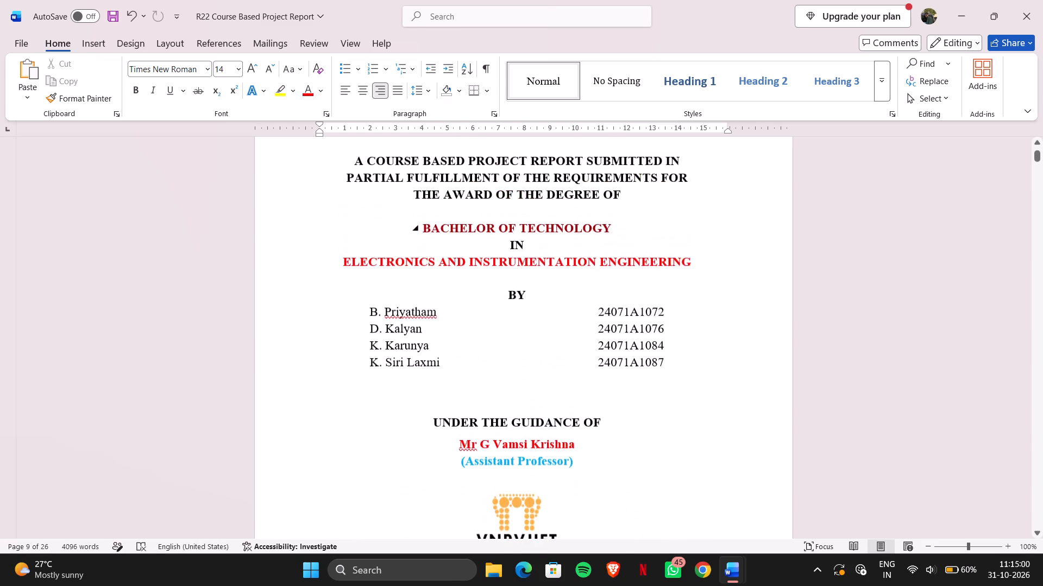
scroll(657, 239, "down", 4)
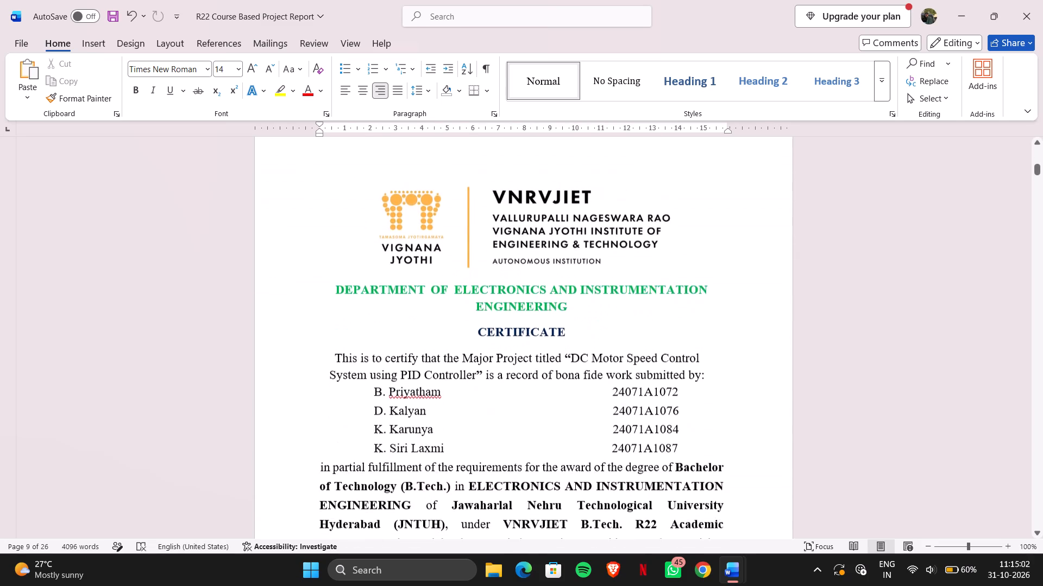
scroll(657, 239, "down", 5)
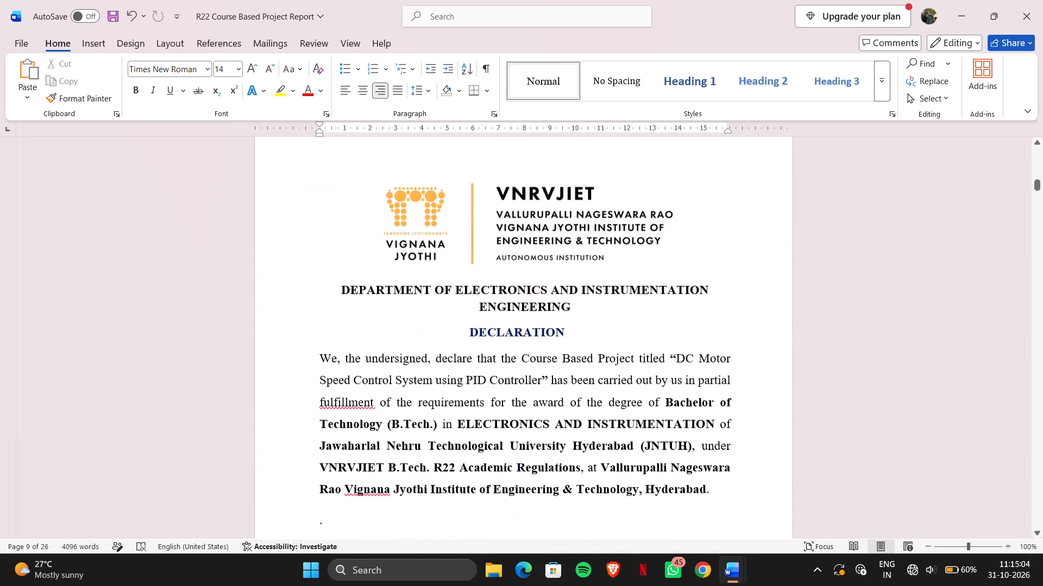
scroll(657, 239, "down", 5)
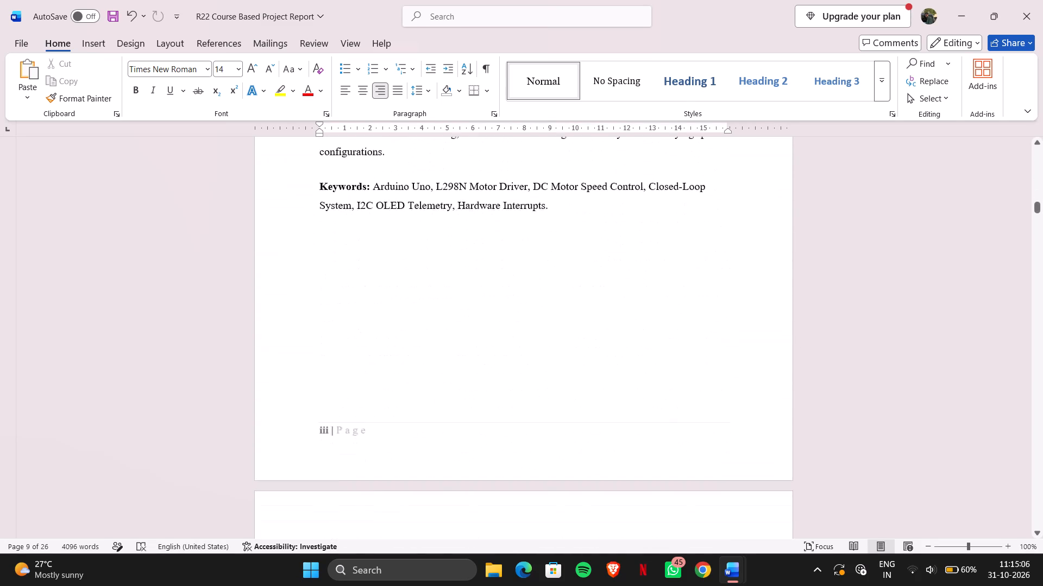
scroll(657, 239, "down", 2)
In the Table of Contents, set the page number of DECLARATION to ii and of ABSTRACT to iii, in lowercase.
scroll(657, 239, "up", 3)
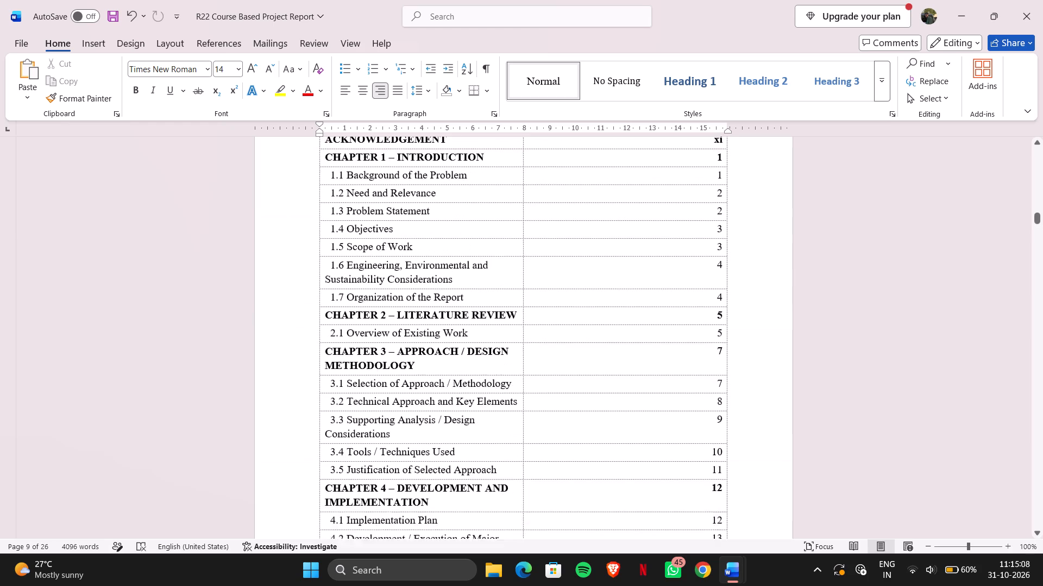
scroll(657, 239, "up", 2)
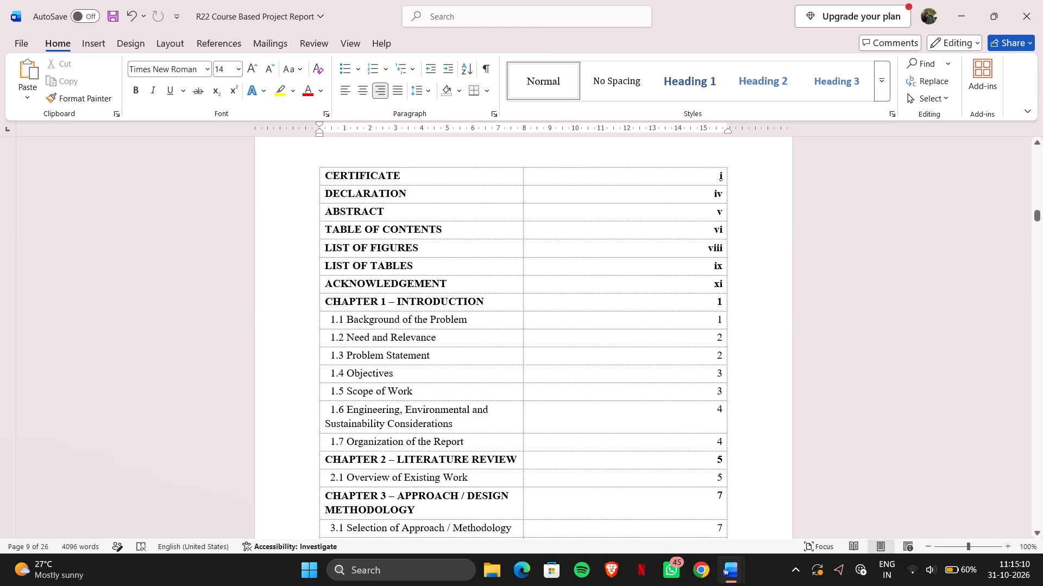
left_click(722, 175)
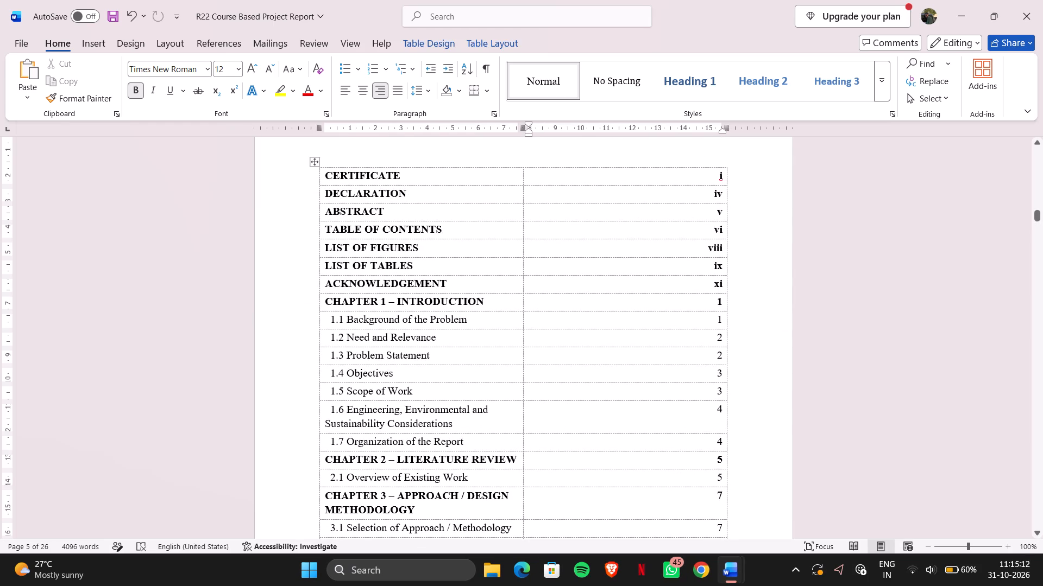
left_click(721, 194)
key("BackSpace")
key("i")
key("Down")
key("BackSpace")
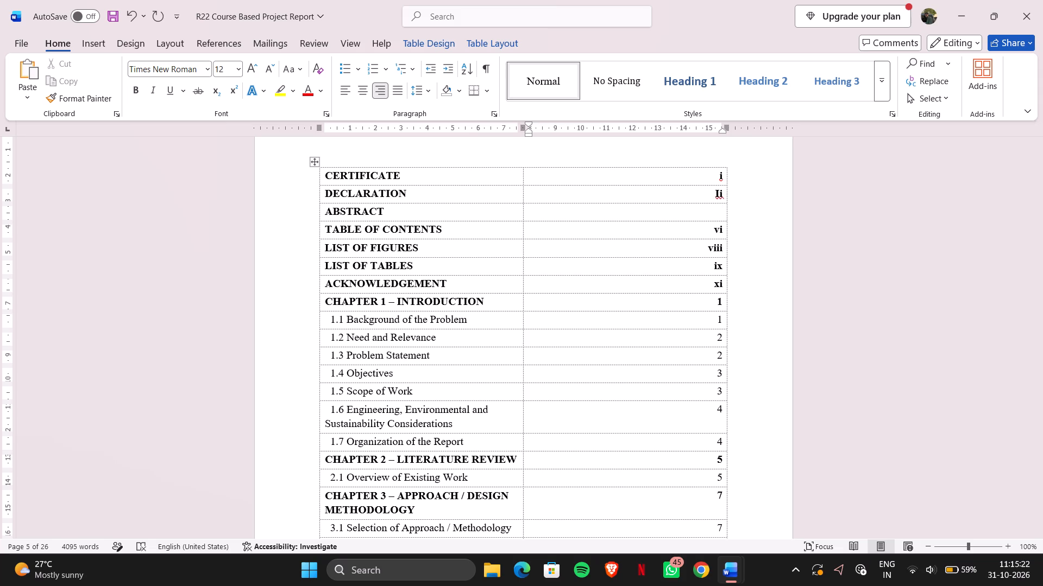
type("ii")
key("Up")
key("Left")
key("BackSpace")
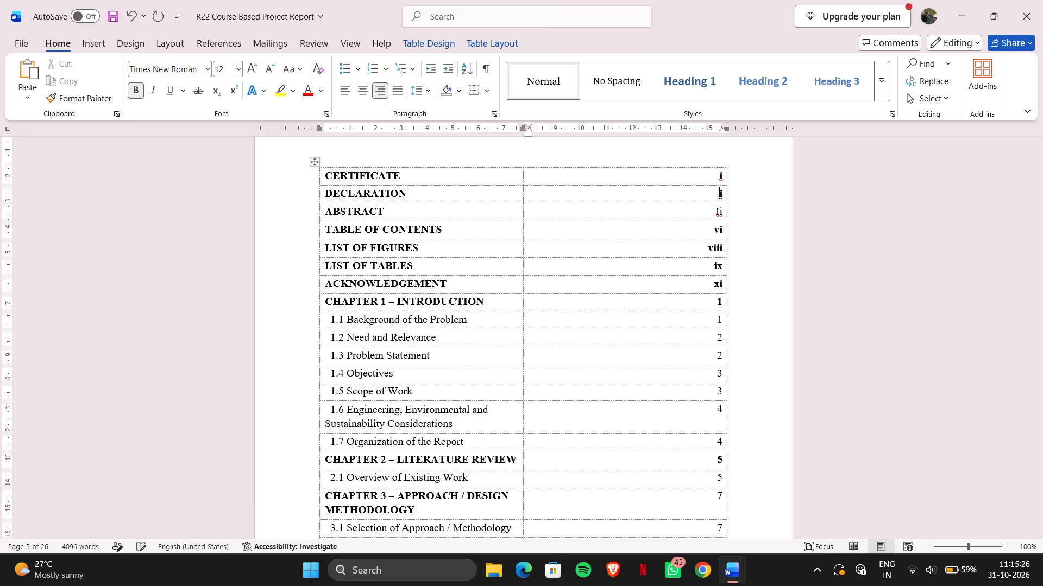
key("i")
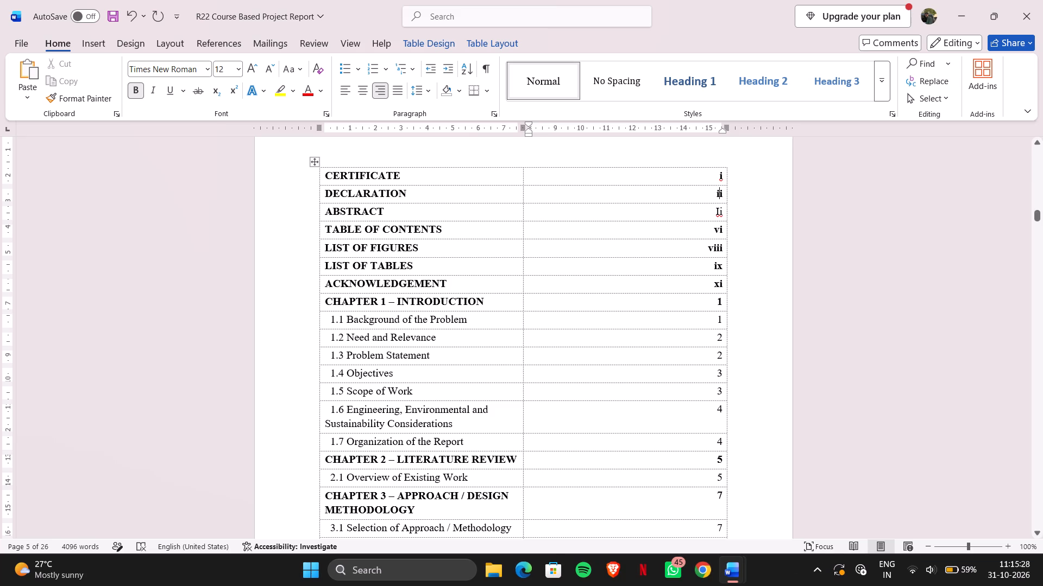
left_click(719, 211)
key("BackSpace")
type("ii")
Set the page number of the TABLE OF CONTENTS entry to iv, keeping the numeral lowercase.
left_click(720, 229)
key("Right")
key("BackSpace")
key("BackSpace")
type("iv")
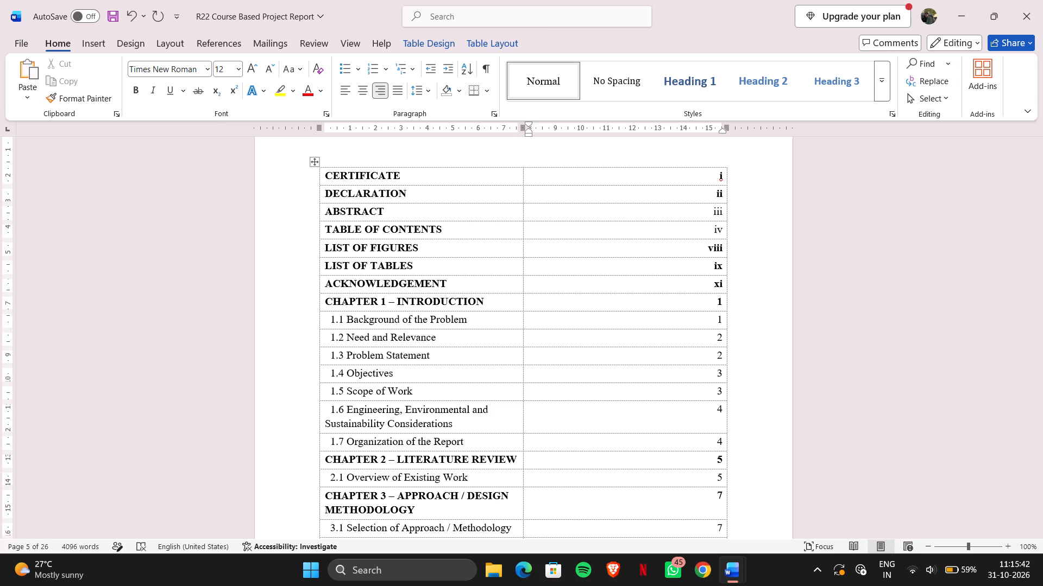
key("Down")
key("Up")
key("Left")
key("BackSpace")
key("i")
In the Table of Contents, set the page numbers of LIST OF FIGURES to Vi, LIST OF TABLES to Vii and ACKNOWLEDGEMENT to Viii.
left_click(723, 248)
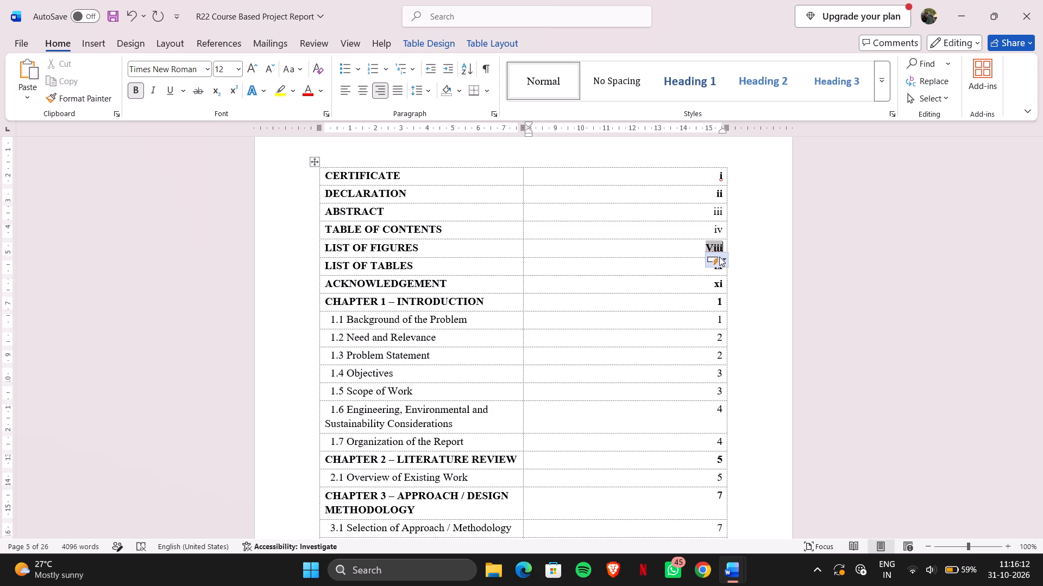
key("BackSpace")
key("BackSpace")
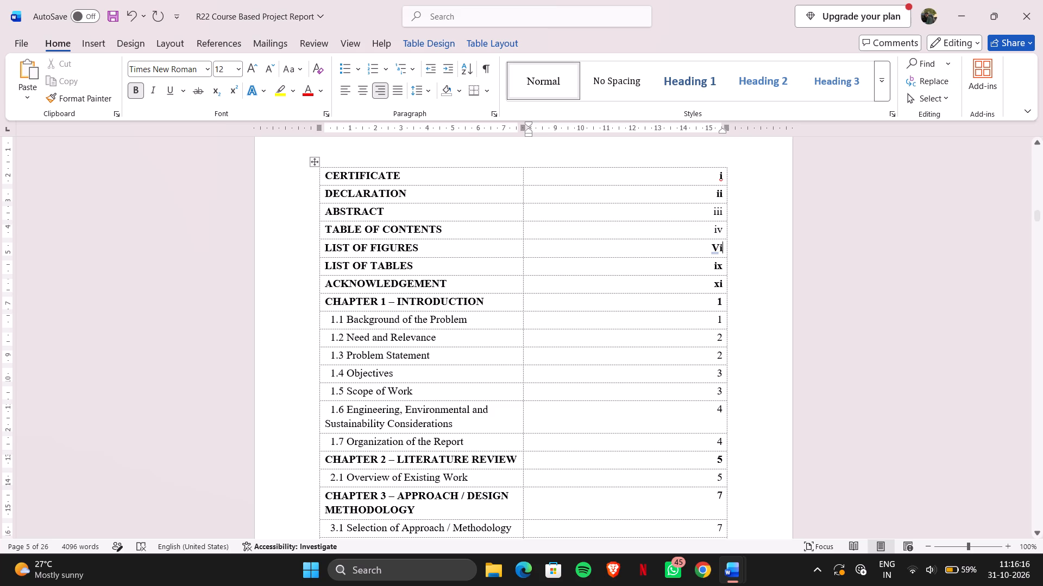
left_click(721, 265)
key("BackSpace")
key("BackSpace")
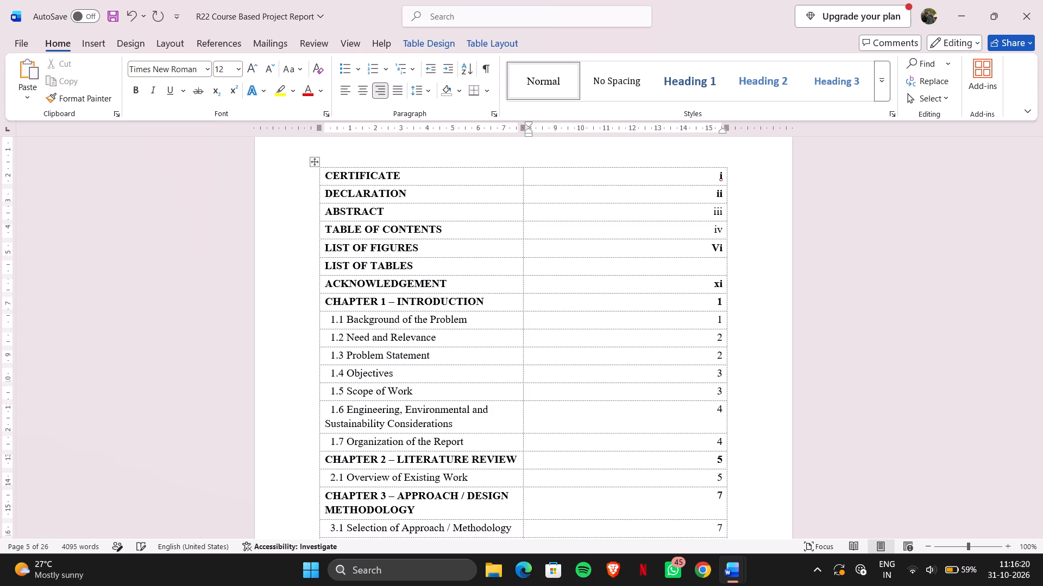
type("Vii")
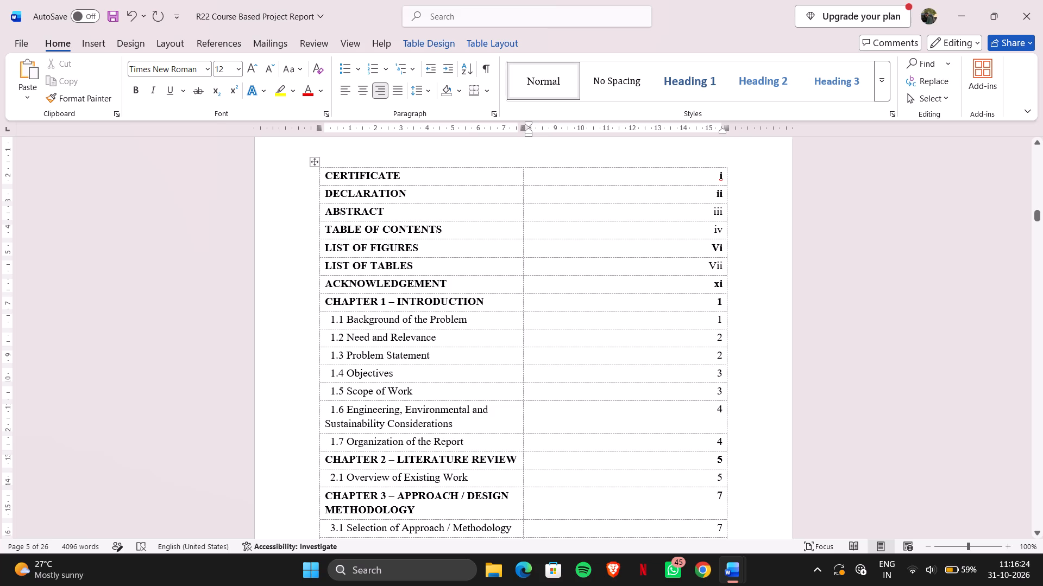
left_click(719, 284)
key("BackSpace")
type("Vi")
key("i")
Set the Table of Contents page numbers of the CHAPTER 1 heading and sections 1.1 and 1.2 to 9.
left_click(722, 301)
key("BackSpace")
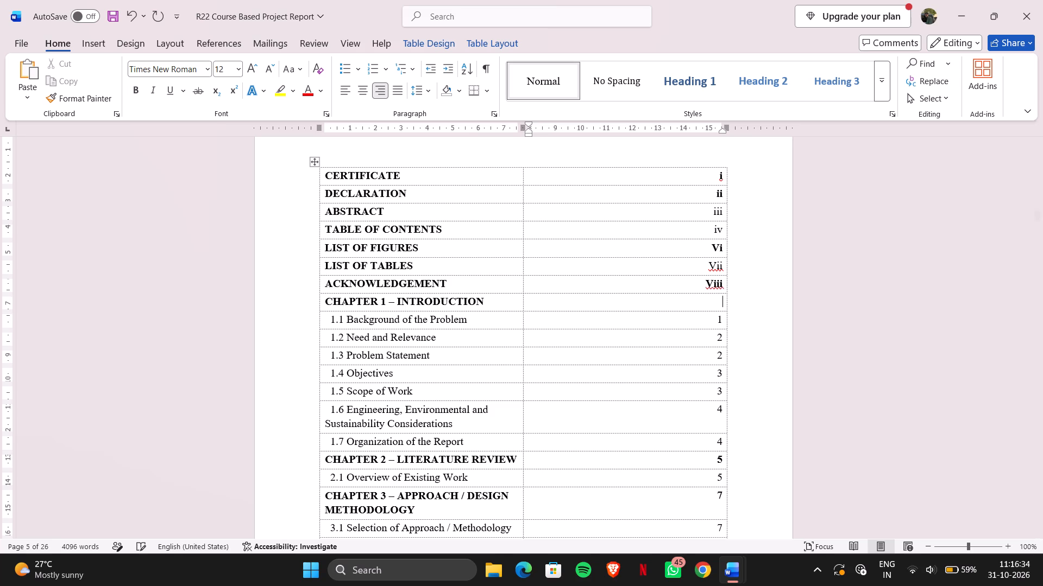
key("9")
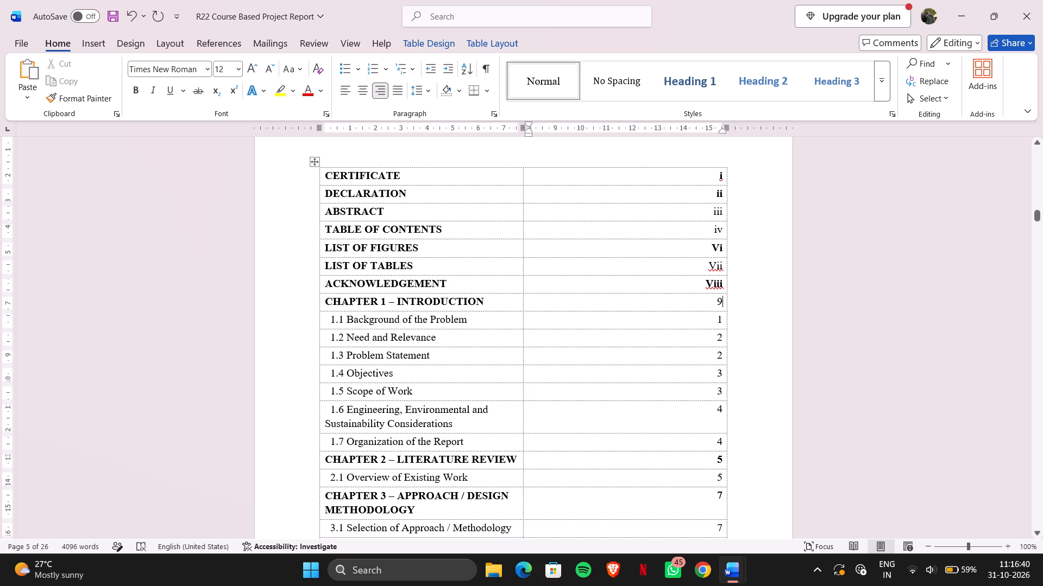
left_click(723, 319)
key("BackSpace")
key("9")
key("Down")
key("BackSpace")
key("9")
Set the Table of Contents page numbers of 1.3 Problem Statement and 1.4 Objectives to 10.
key("Down")
key("BackSpace")
type("10")
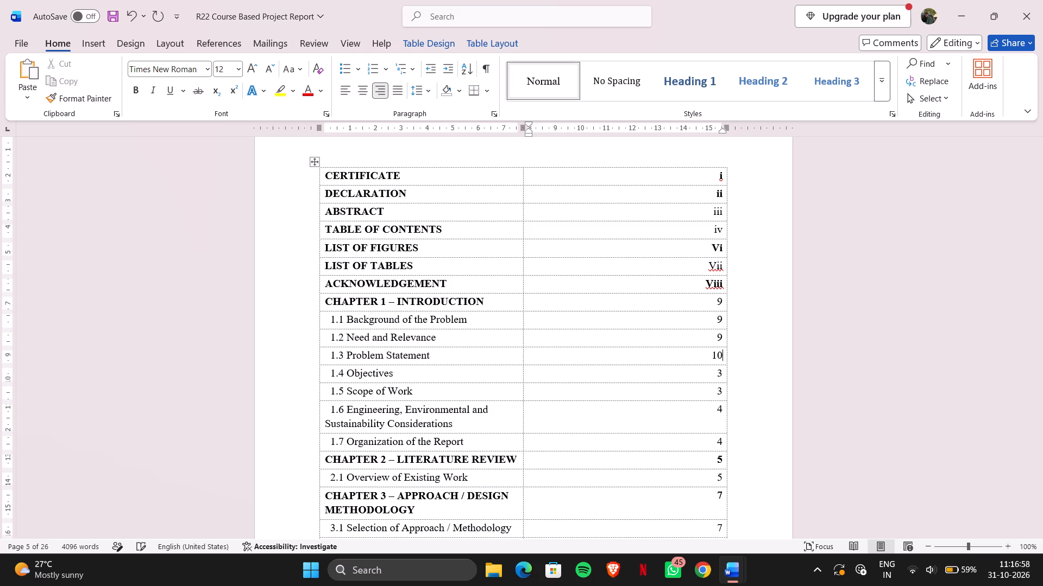
key("Down")
key("BackSpace")
type("10")
Set the Table of Contents page number of section 1.5 to 11 and of sections 1.6 and 1.7 to 12.
key("Down")
key("BackSpace")
type("11")
key("Down")
key("BackSpace")
type("12")
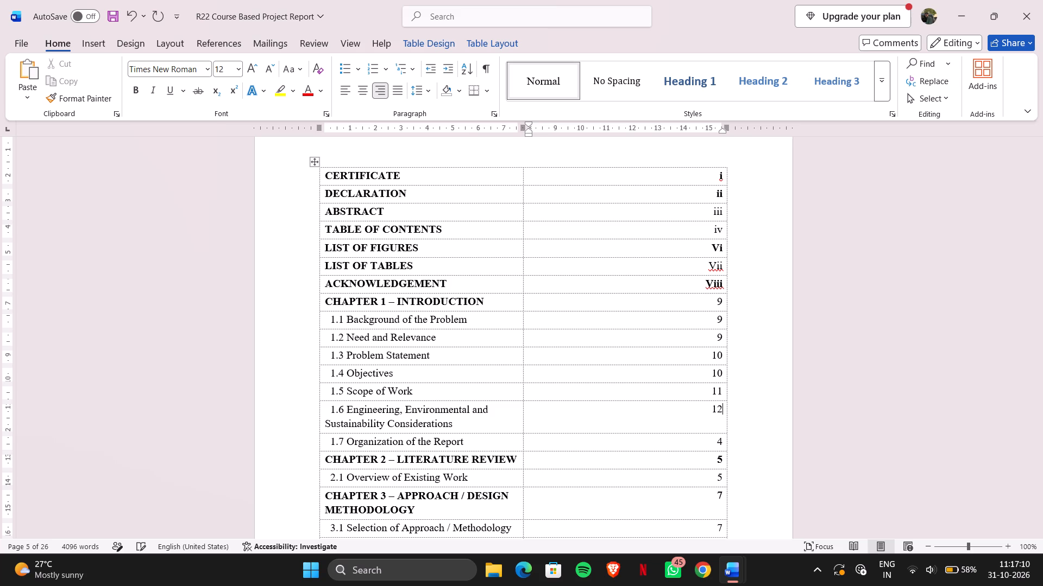
key("Down")
key("BackSpace")
type("12")
In the List of Figures, set the page number of Fig. 1.1, System Architecture Block Diagram, to 11.
scroll(603, 336, "up", 10)
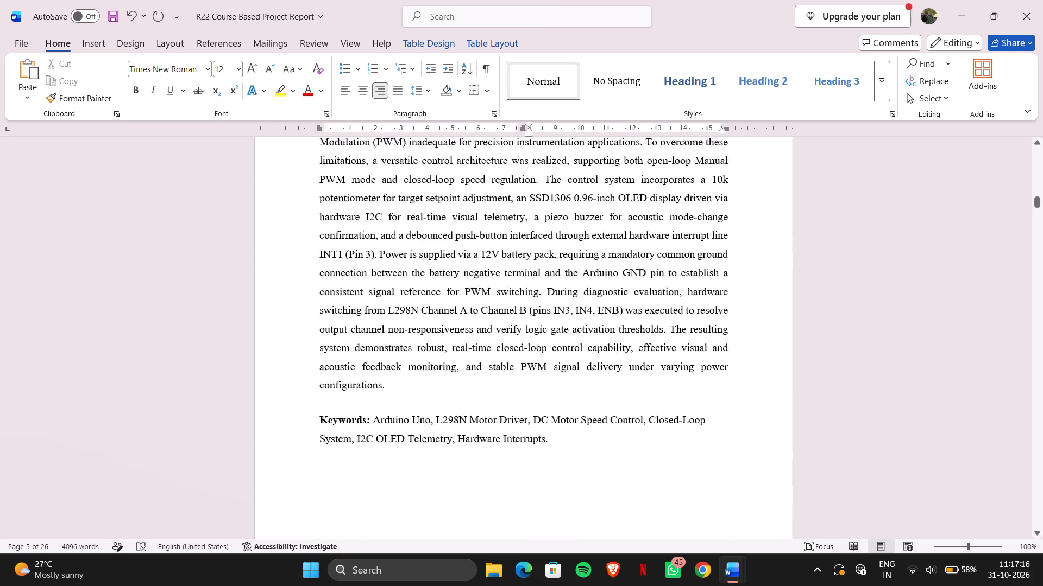
scroll(603, 336, "down", 1)
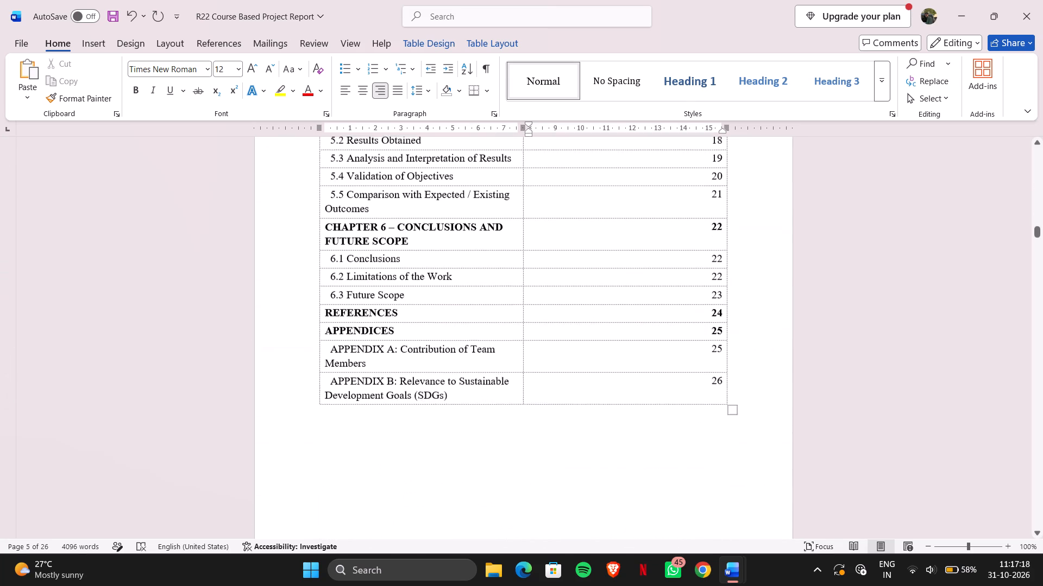
scroll(603, 336, "down", 6)
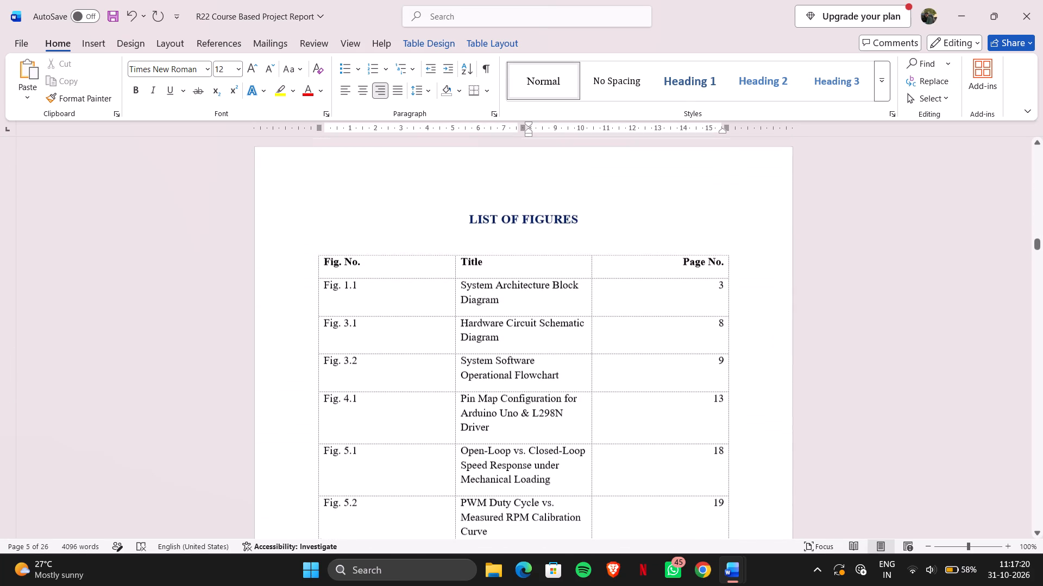
scroll(603, 336, "down", 1)
left_click(724, 270)
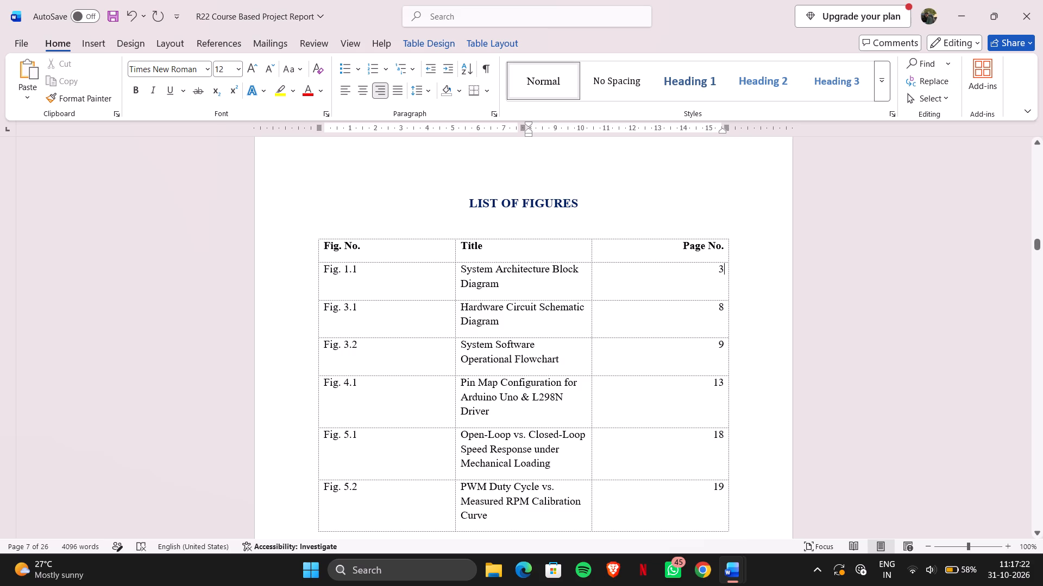
key("BackSpace")
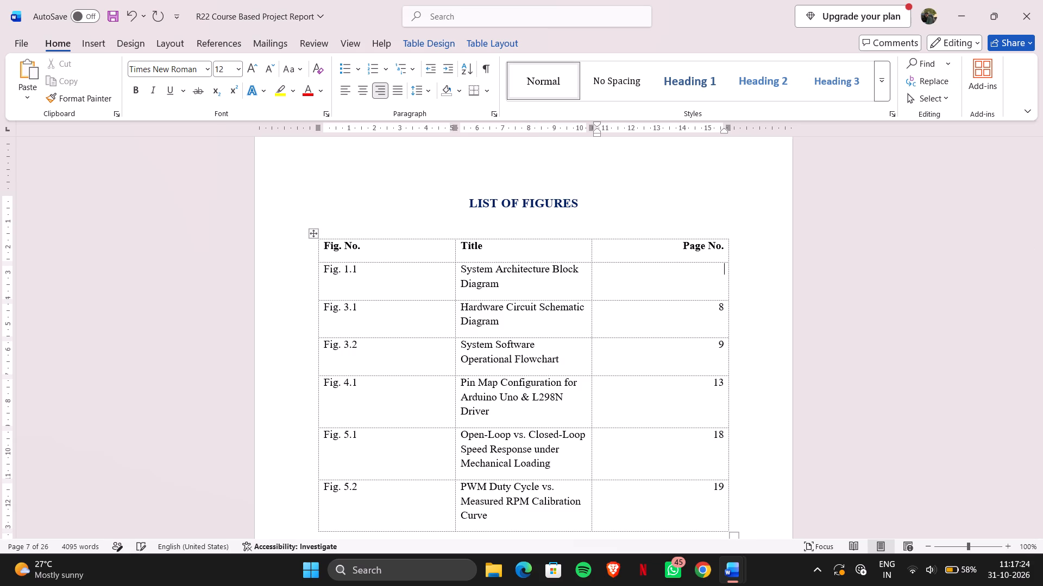
type("11")
In the List of Tables, set the page number of Table 1.1, Project Technical Specifications and Operational Parameters, to 11.
scroll(685, 227, "up", 3)
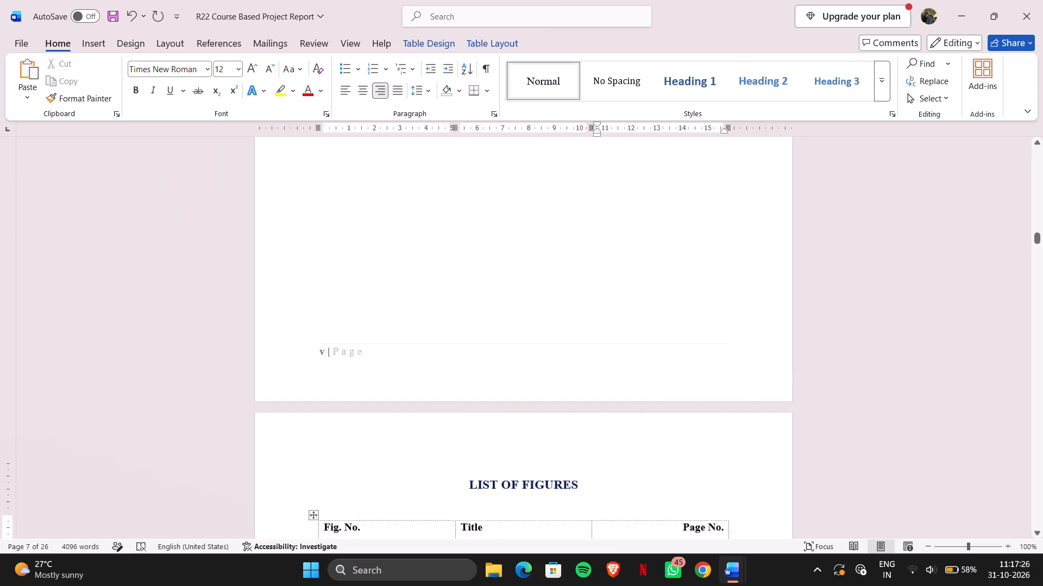
scroll(685, 227, "down", 2)
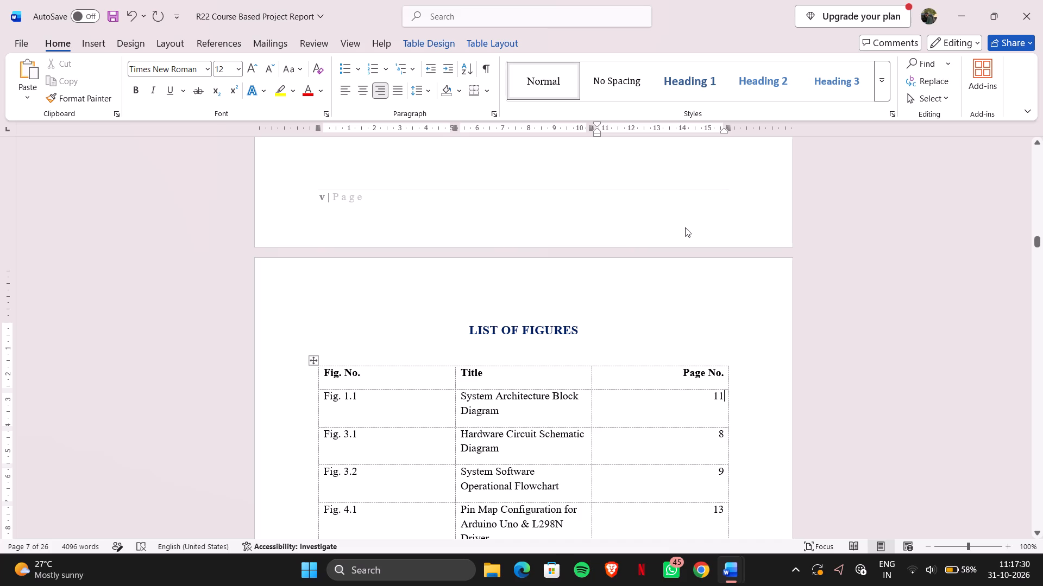
scroll(685, 227, "down", 1)
scroll(698, 401, "down", 6)
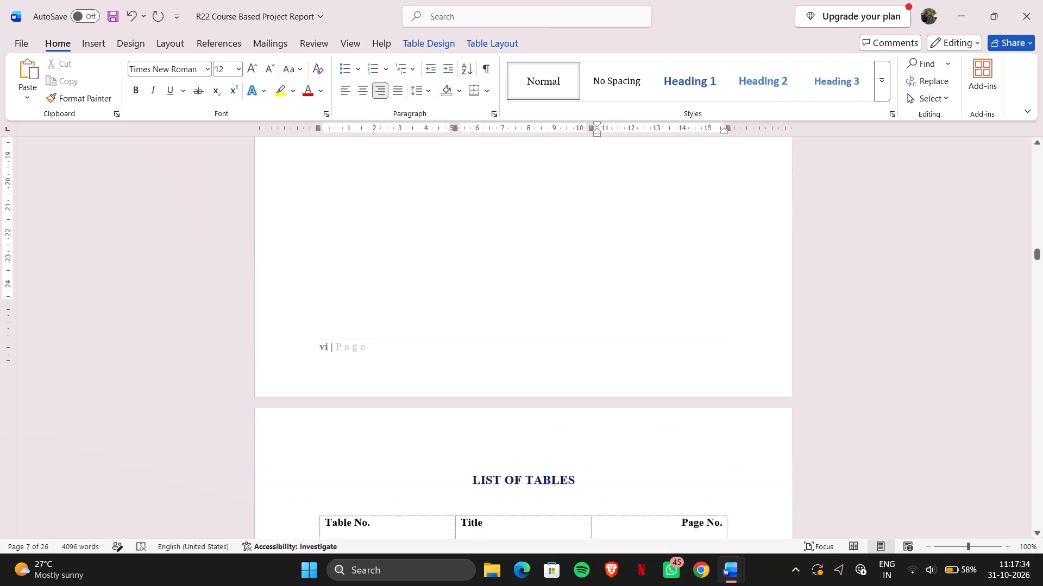
scroll(698, 401, "down", 3)
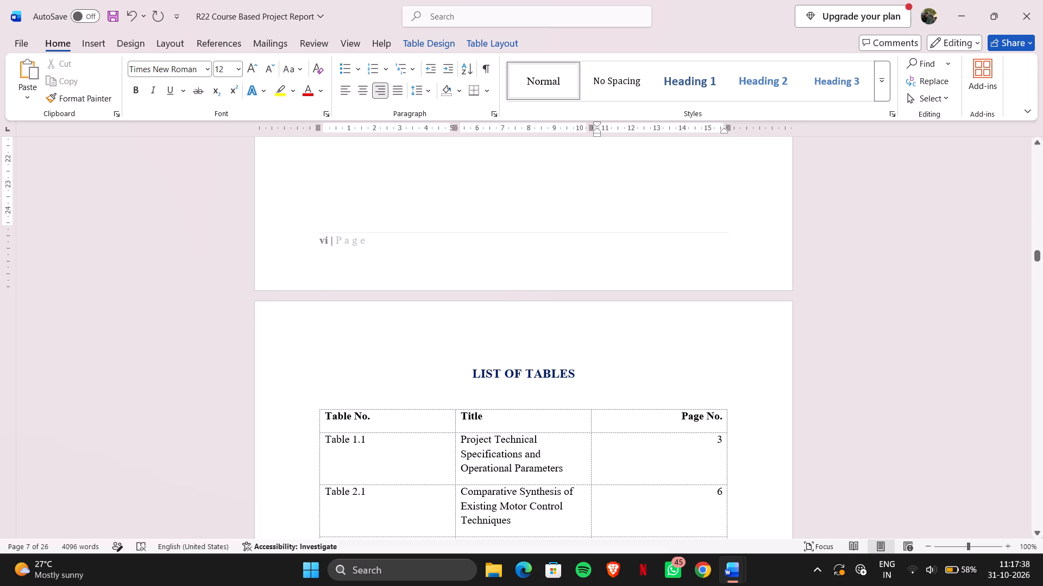
left_click(719, 441)
key("0")
key("BackSpace")
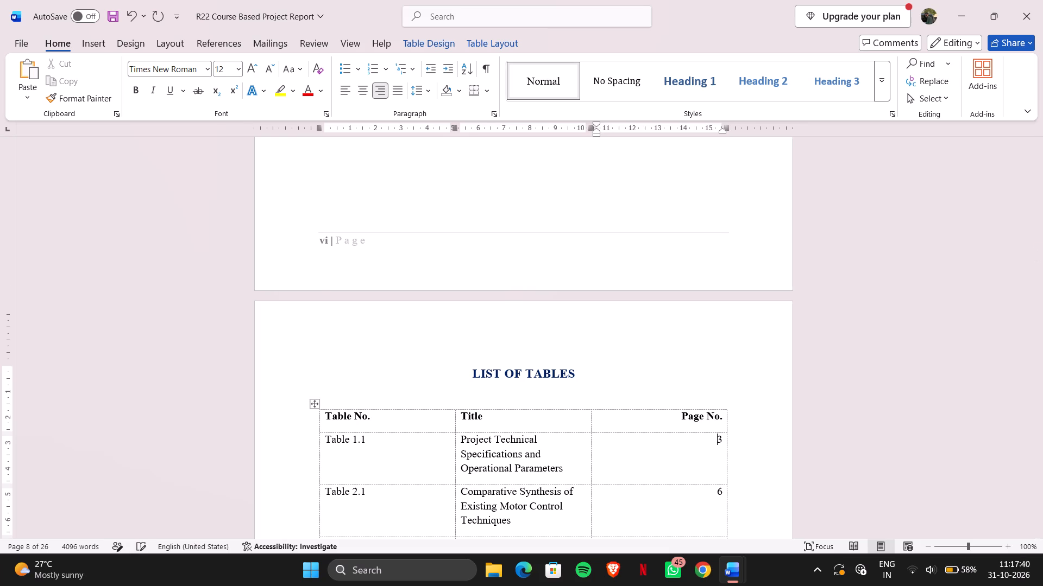
key("Right")
key("BackSpace")
type("11")
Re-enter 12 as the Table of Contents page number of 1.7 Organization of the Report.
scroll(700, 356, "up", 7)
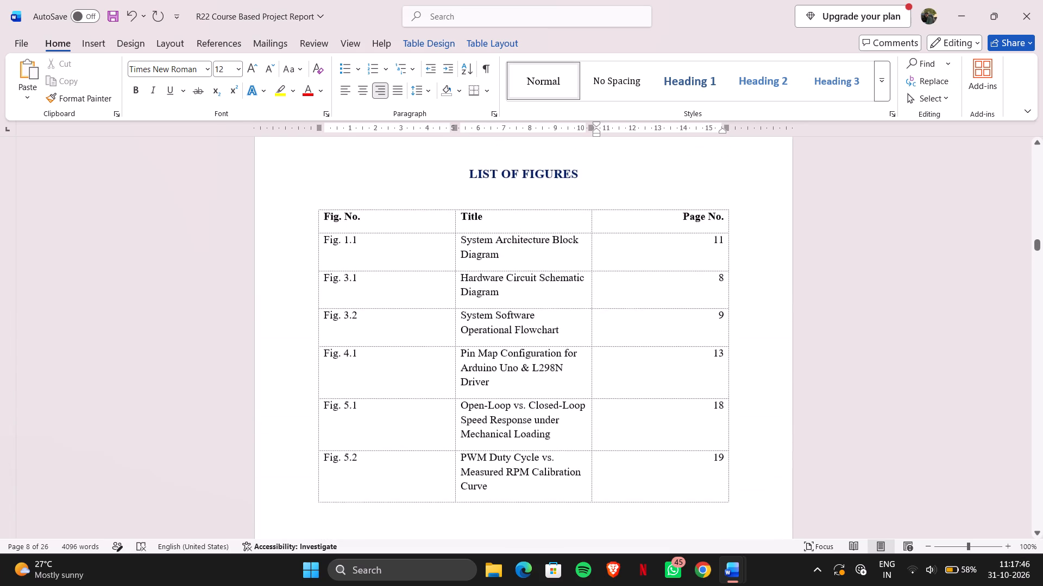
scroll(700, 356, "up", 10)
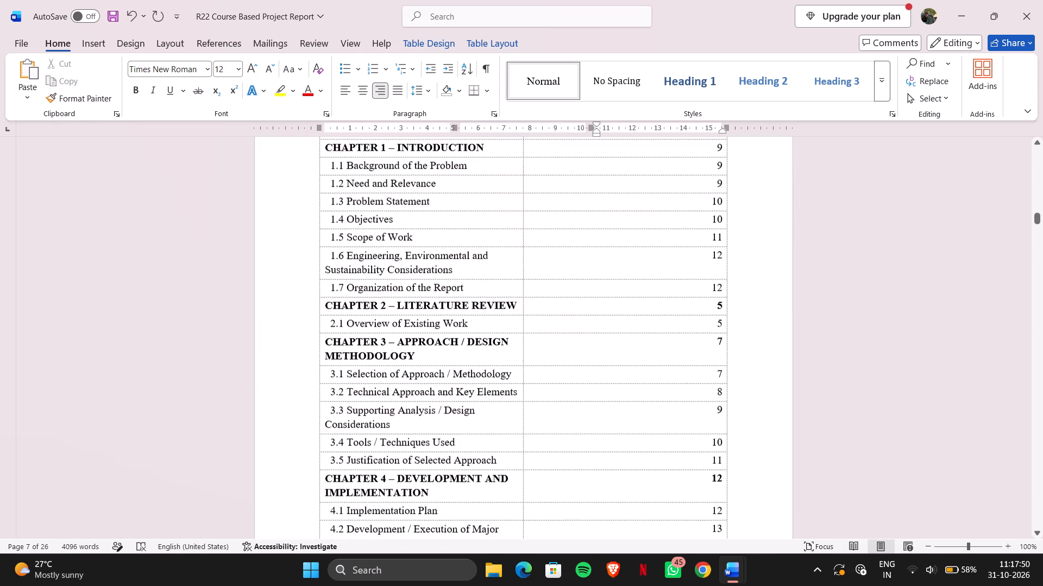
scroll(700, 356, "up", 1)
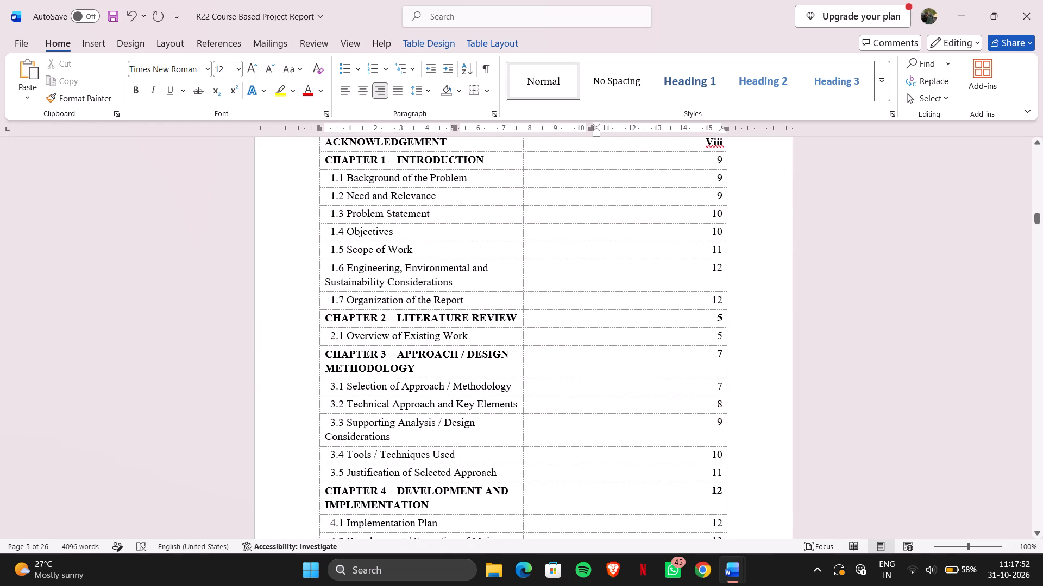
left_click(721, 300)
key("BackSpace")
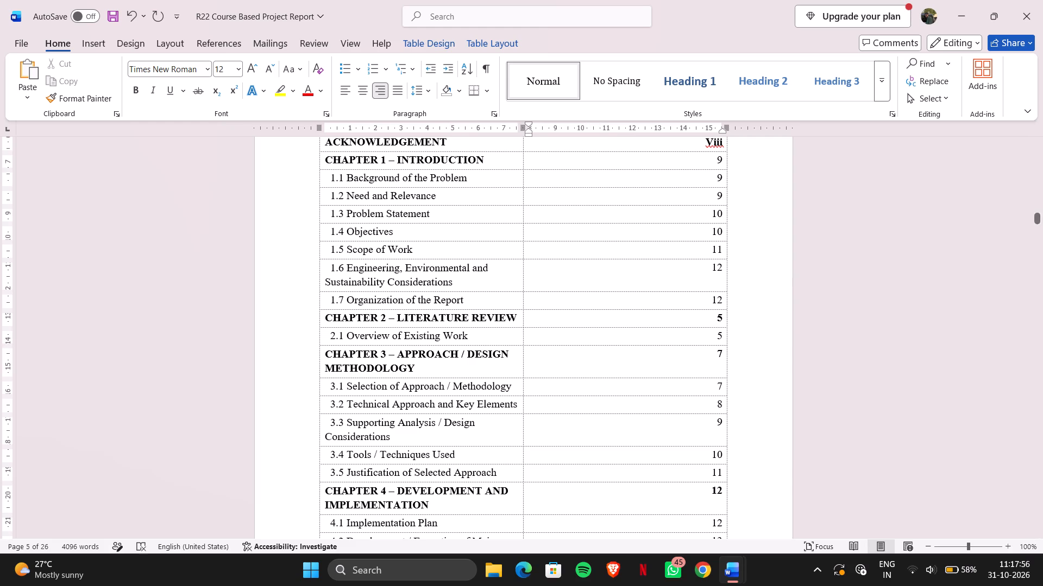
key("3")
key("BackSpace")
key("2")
In the Table of Contents, set the page numbers of Chapter 2 – Literature Review and 2.1 Overview of Existing Work to 13.
key("Down")
key("BackSpace")
type("13")
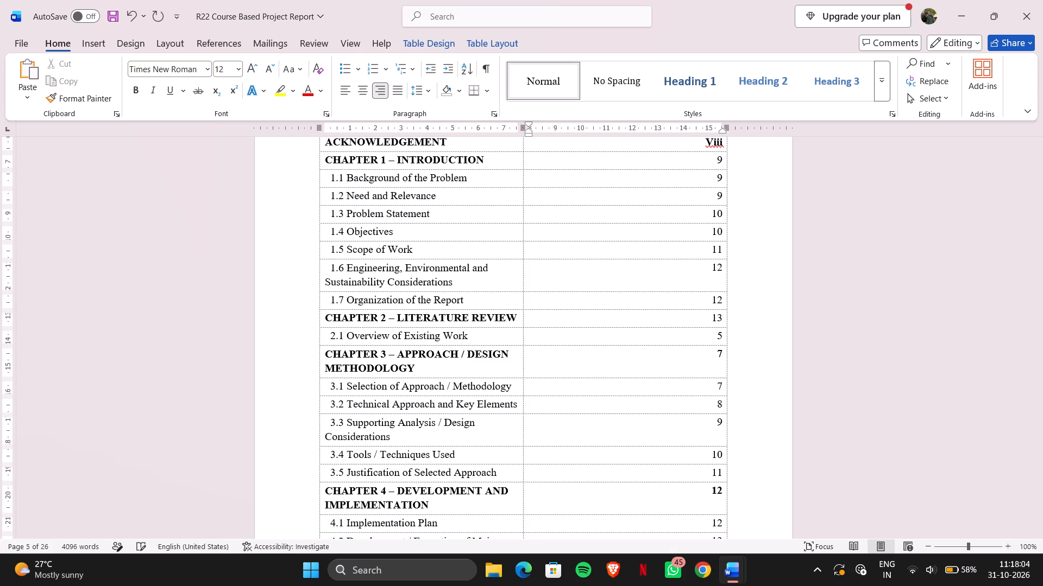
key("Down")
key("BackSpace")
type("13")
Look through the List of Figures, the List of Tables and the pages that follow to check the next entries' page numbers.
key("Down")
scroll(721, 300, "down", 4)
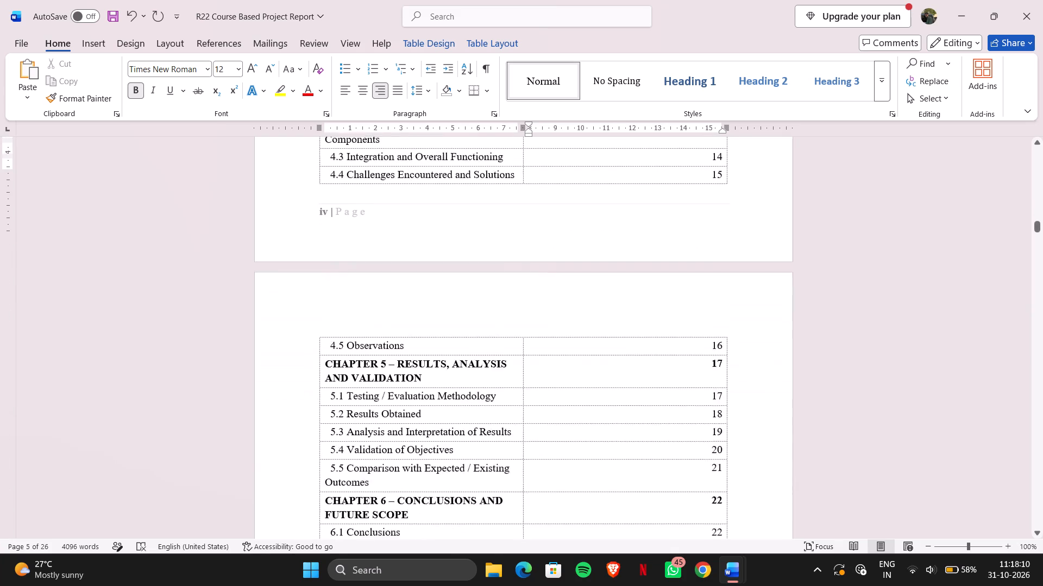
scroll(721, 300, "down", 6)
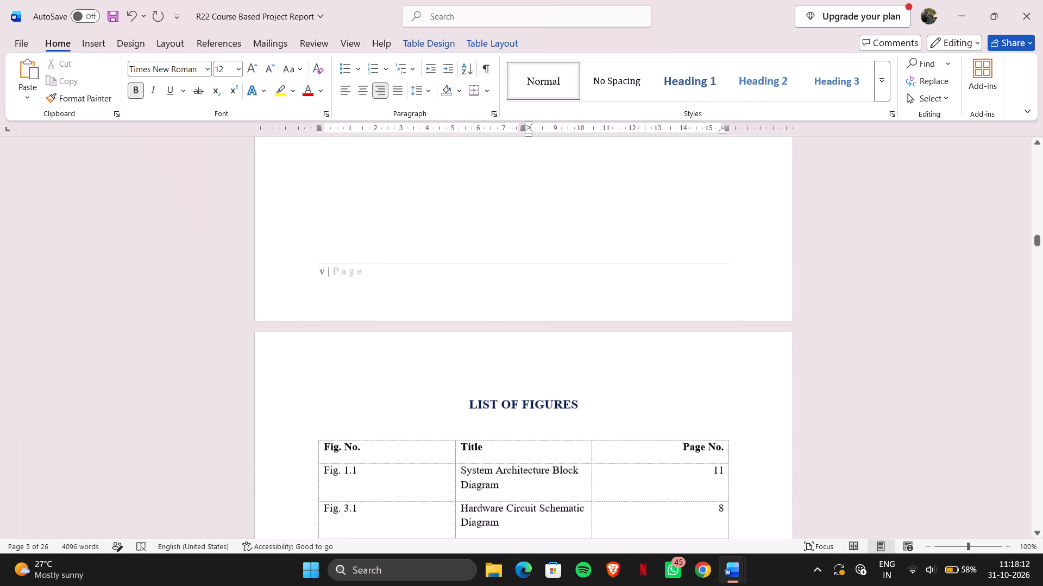
scroll(721, 300, "down", 5)
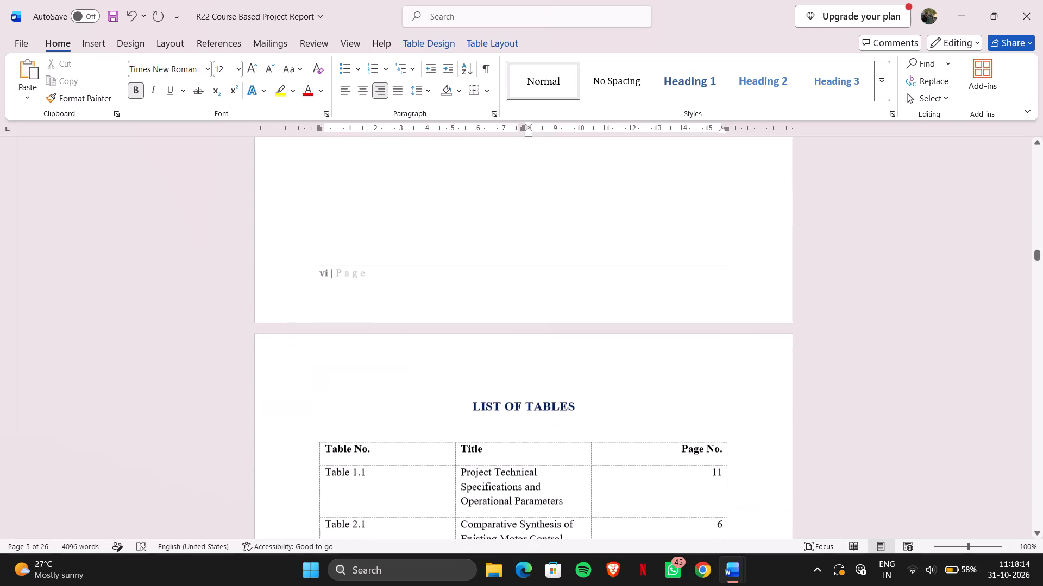
scroll(721, 300, "down", 2)
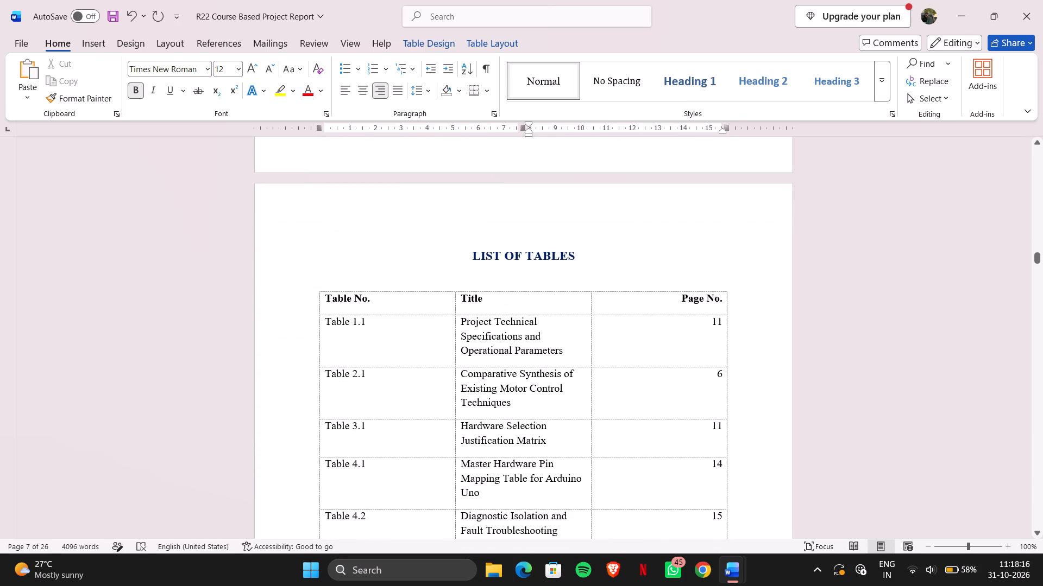
In the List of Tables, set the page number of Table 2.1, Comparative Synthesis of Existing Motor Control Techniques, to 14.
left_click(722, 372)
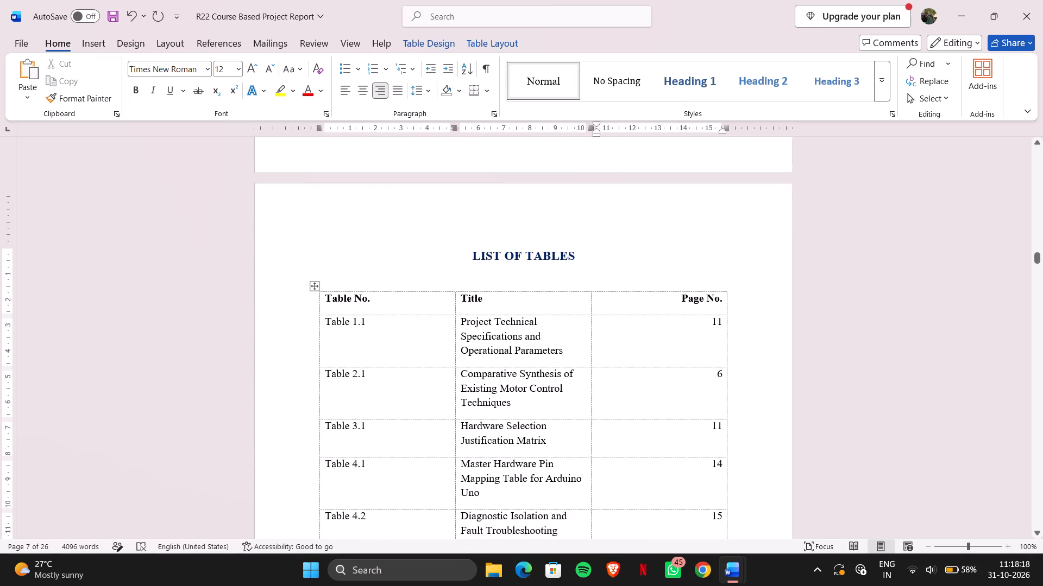
key("BackSpace")
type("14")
In the Table of Contents, set the page numbers of Chapter 3 – Approach / Design Methodology, 3.1 and 3.2 to 15.
scroll(722, 372, "up", 4)
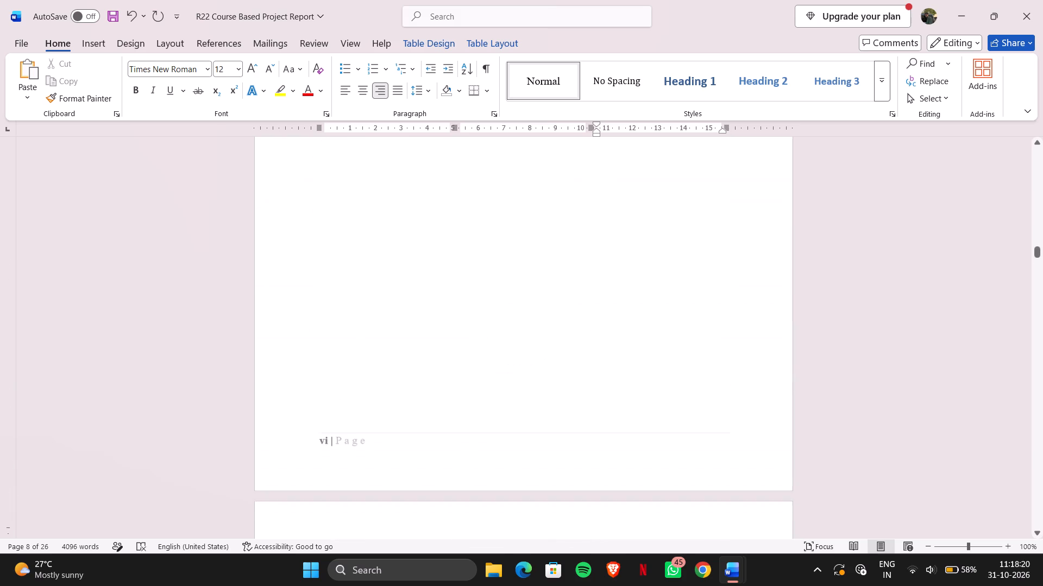
scroll(722, 372, "up", 5)
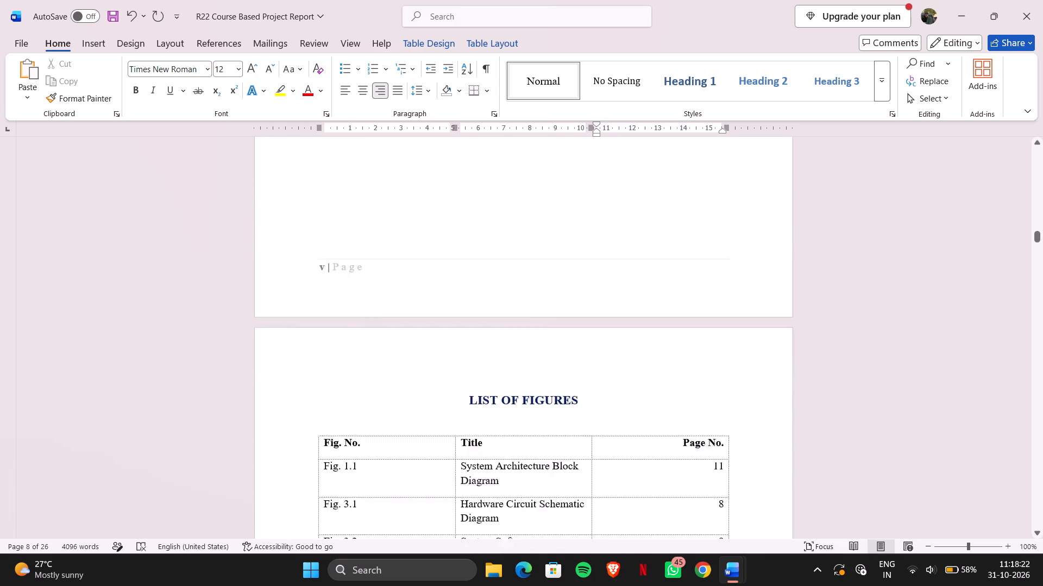
scroll(722, 372, "up", 5)
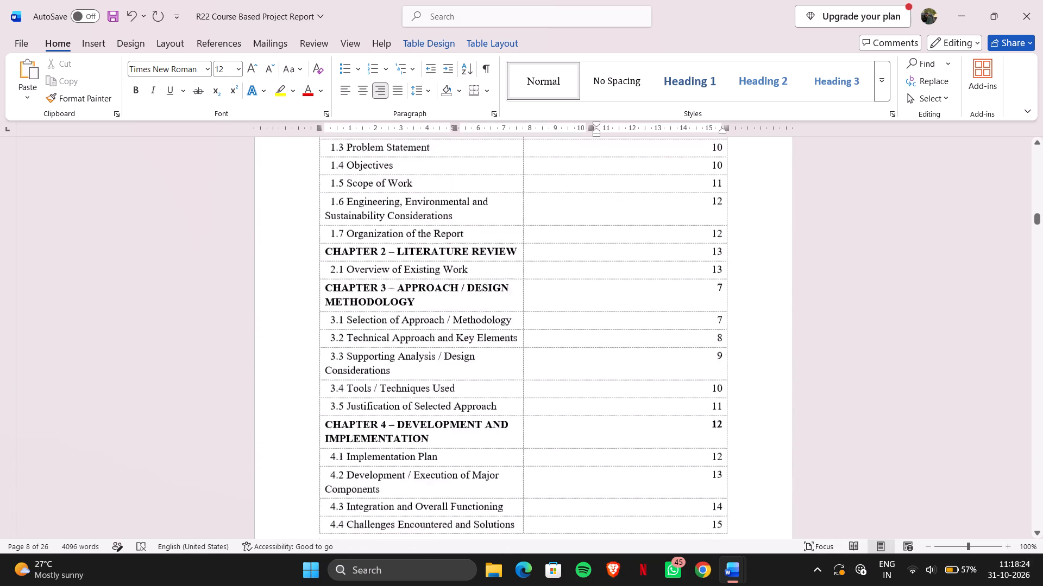
scroll(722, 372, "up", 1)
left_click(720, 373)
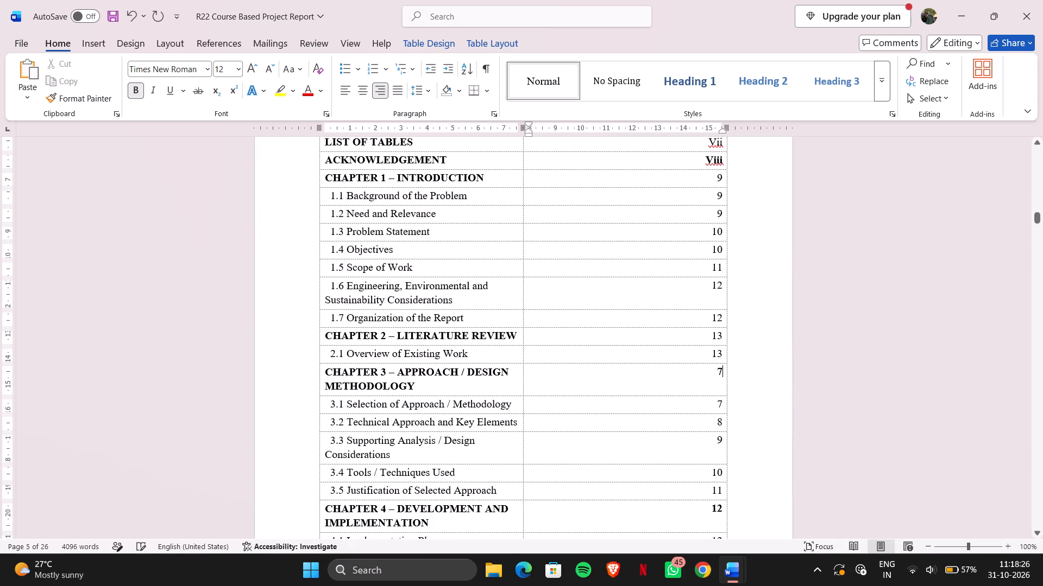
key("BackSpace")
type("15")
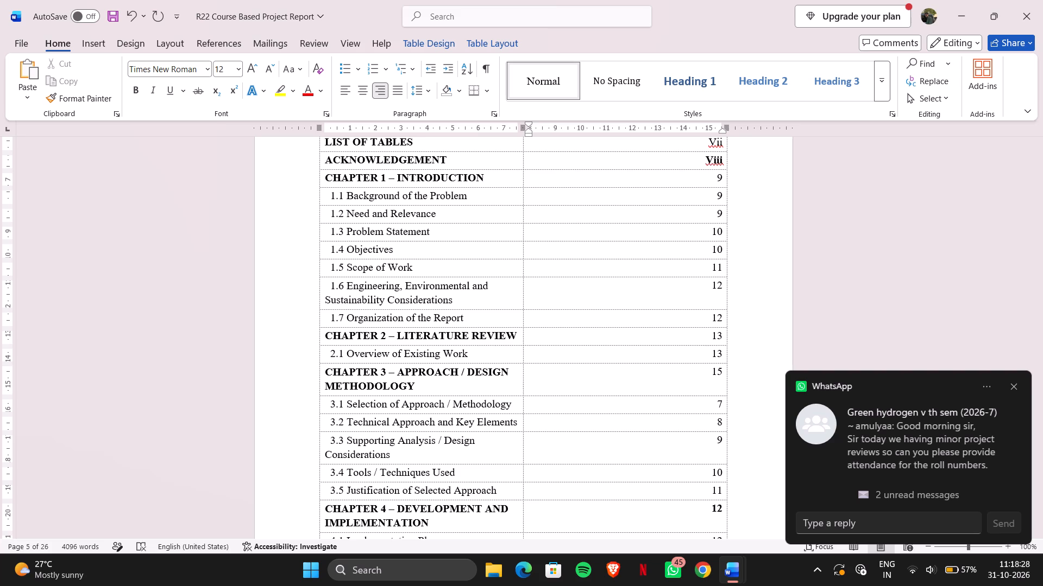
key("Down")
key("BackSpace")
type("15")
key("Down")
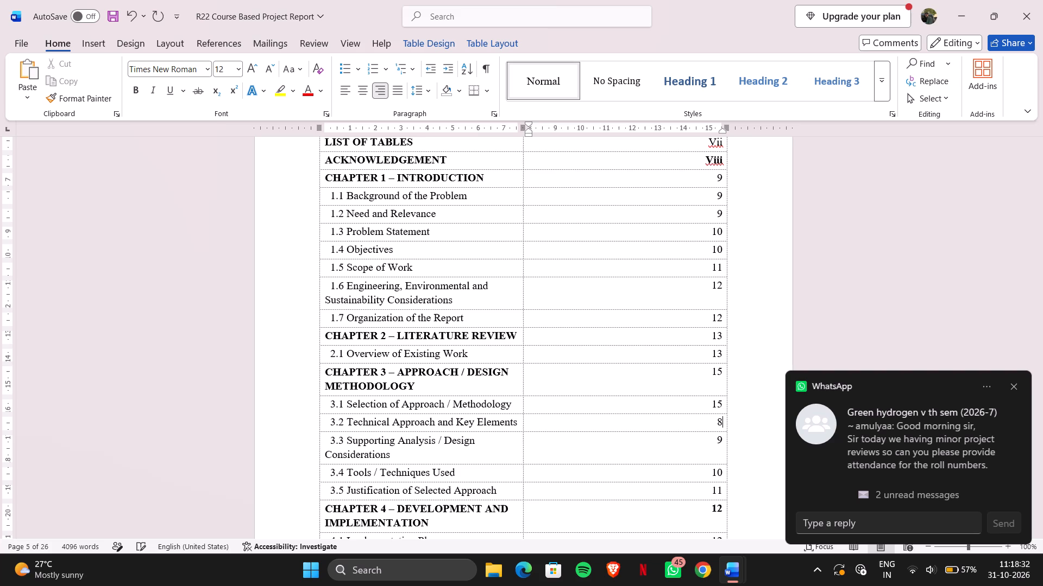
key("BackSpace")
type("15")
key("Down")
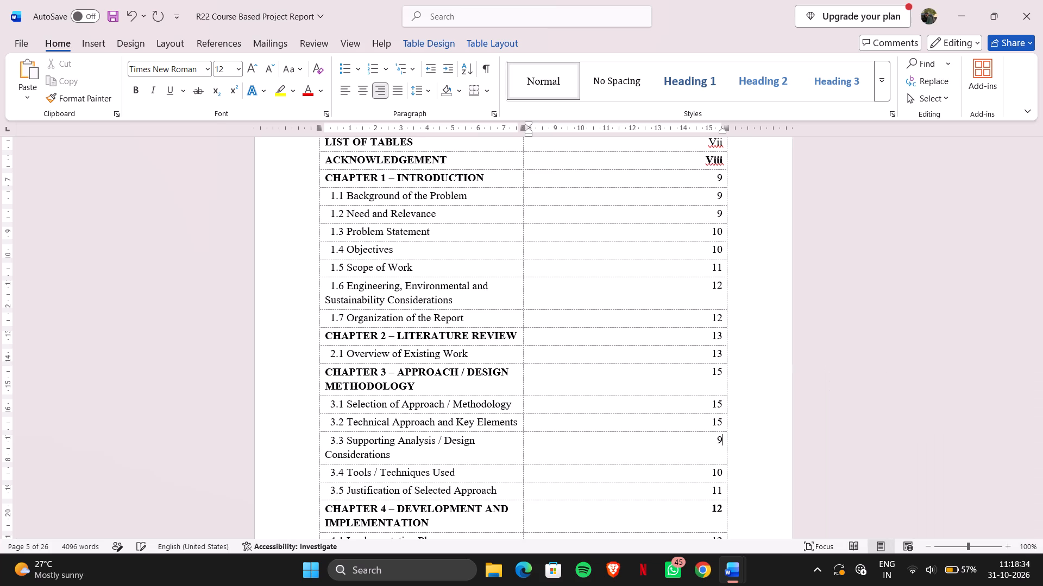
Set the page numbers of 3.3 Supporting Analysis / Design Considerations to 16 and 3.4 Tools / Techniques Used to 17.
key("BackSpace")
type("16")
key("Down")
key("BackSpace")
Set the Table of Contents page numbers of 3.4 Tools / Techniques Used and 3.5 Justification of Selected Approach to 17.
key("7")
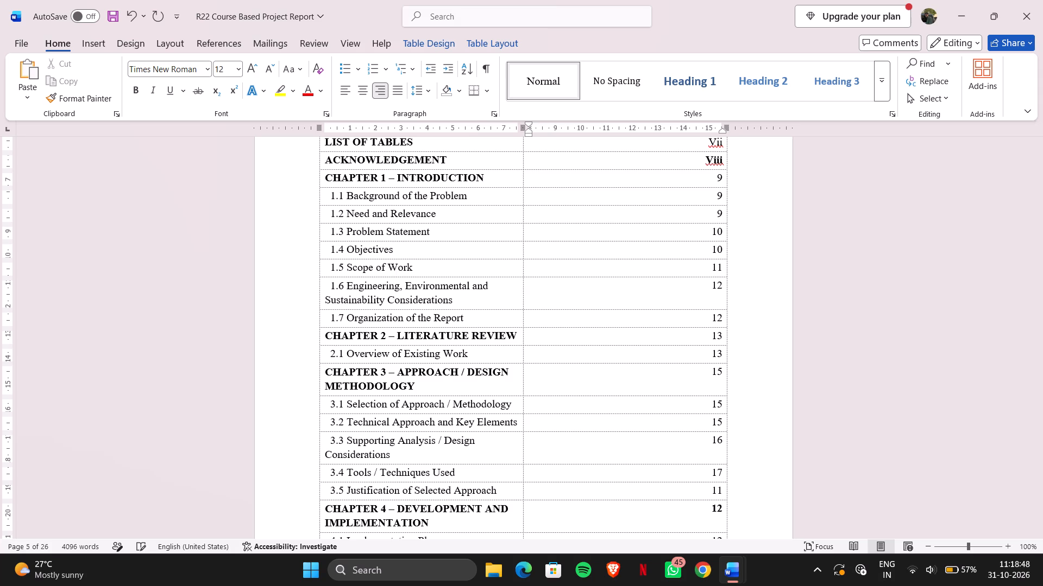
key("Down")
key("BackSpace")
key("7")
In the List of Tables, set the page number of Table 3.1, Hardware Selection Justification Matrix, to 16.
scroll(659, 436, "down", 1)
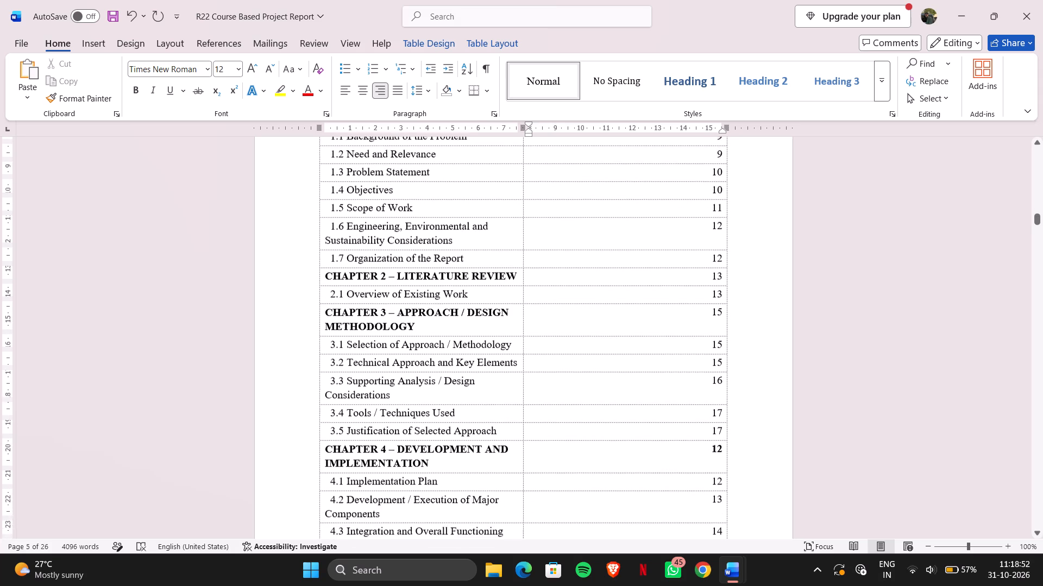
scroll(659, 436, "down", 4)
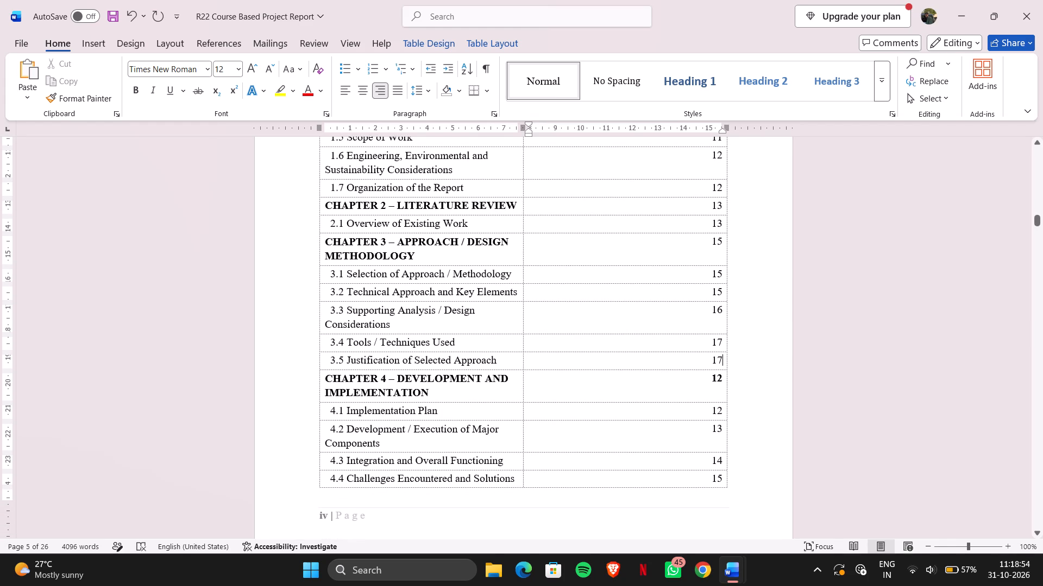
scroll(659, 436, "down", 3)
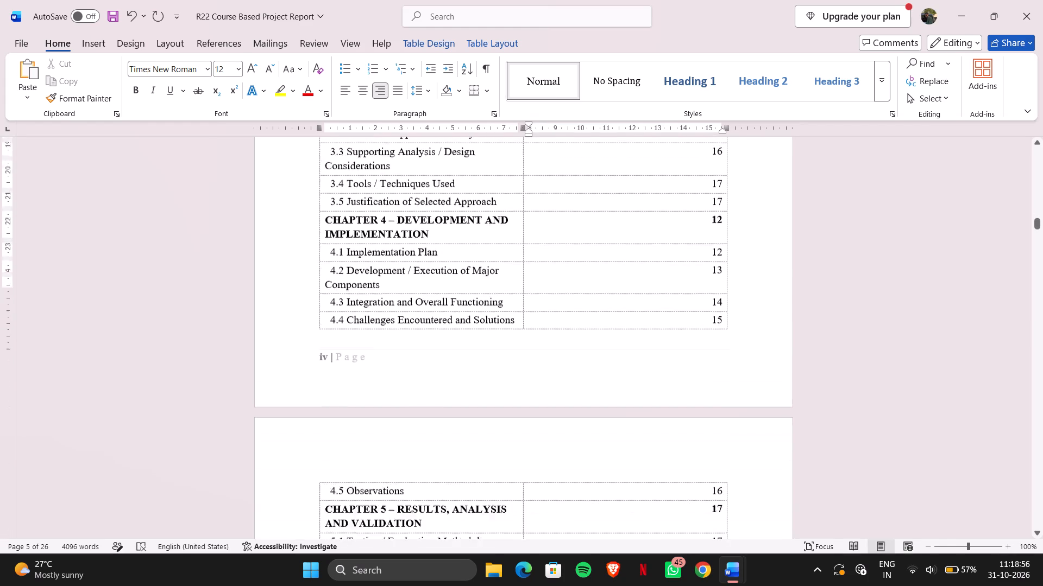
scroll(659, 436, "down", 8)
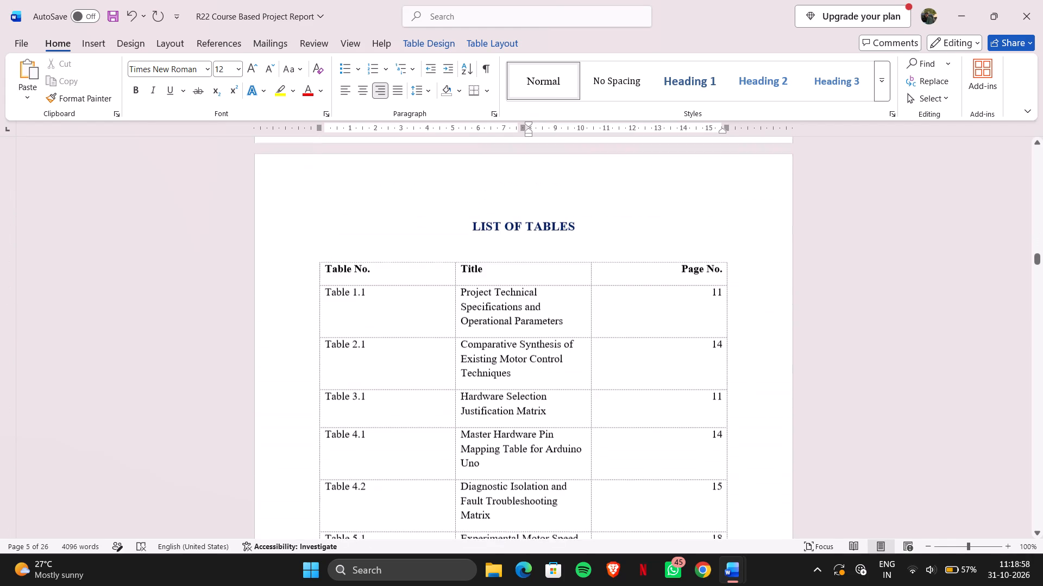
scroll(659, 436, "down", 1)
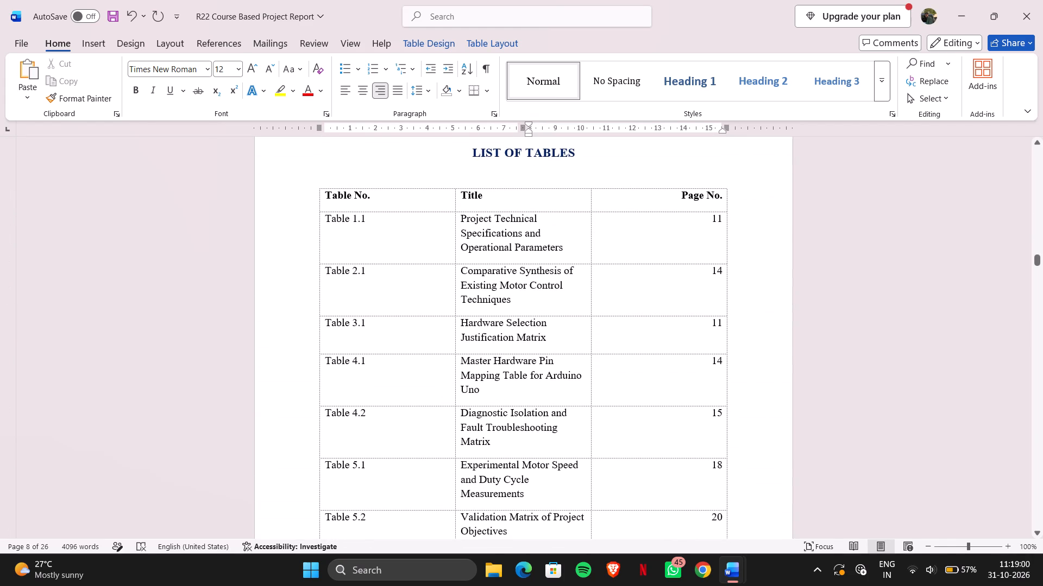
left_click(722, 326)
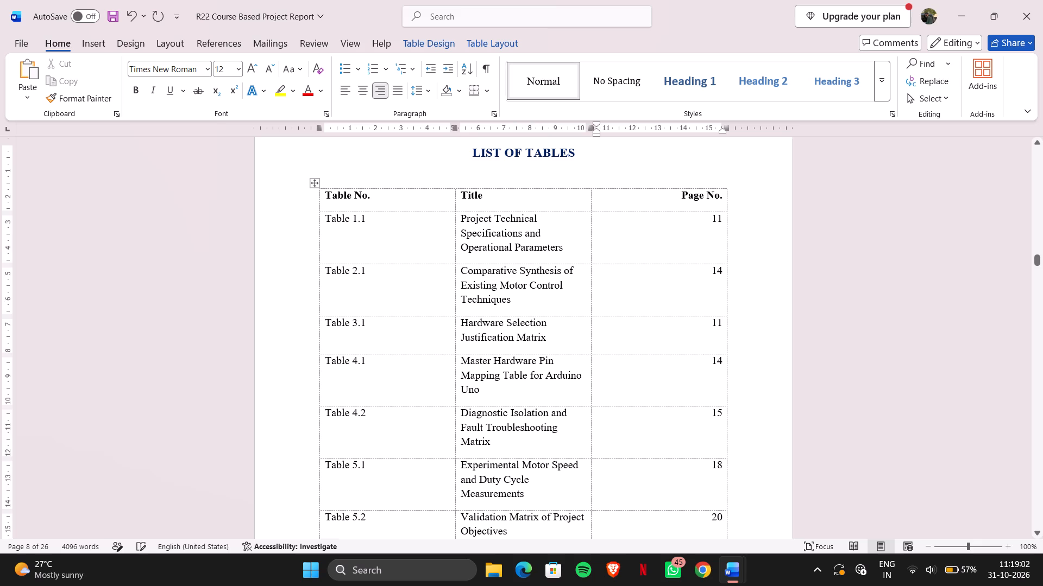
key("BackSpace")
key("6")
In the List of Figures, set the page numbers of Fig. 3.1, Hardware Circuit Schematic Diagram, and Fig. 3.2, System Software Operational Flowchart, to 16.
scroll(722, 326, "up", 9)
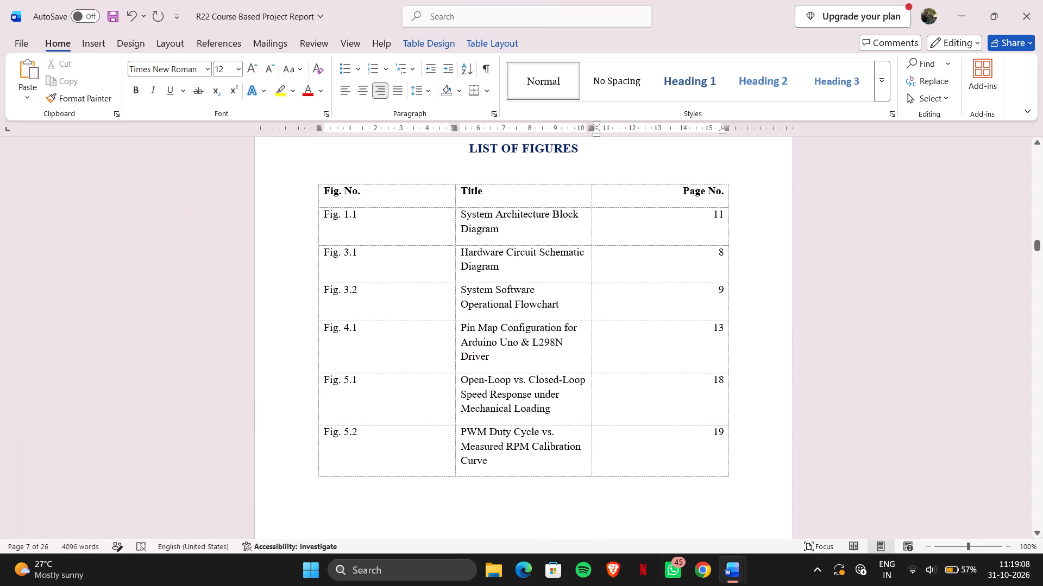
left_click(724, 258)
key("BackSpace")
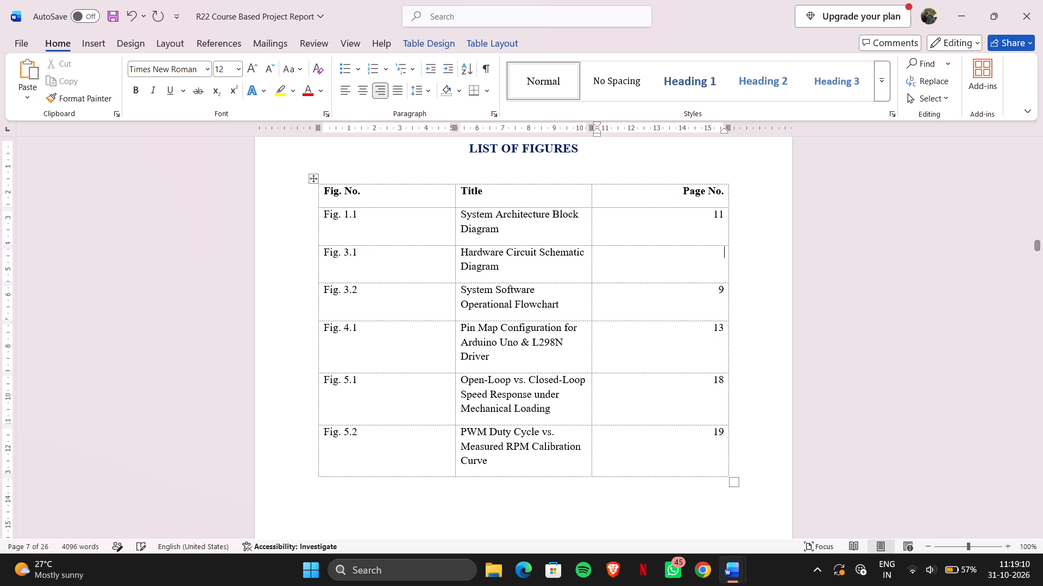
type("16")
key("Down")
key("BackSpace")
type("16")
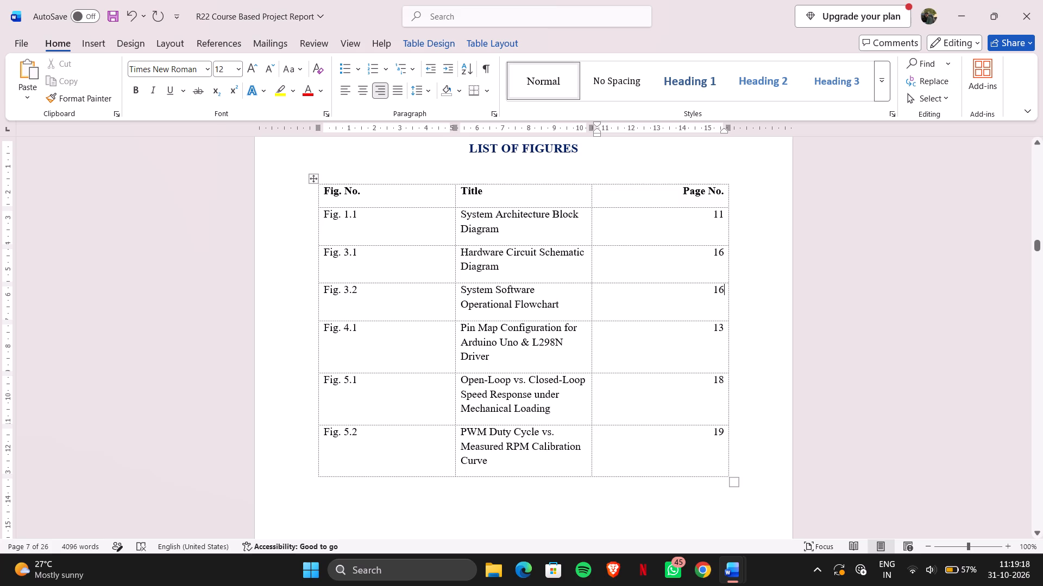
In the List of Tables, set the page number of Table 3.1, Hardware Selection Justification Matrix, to 17.
scroll(652, 350, "down", 5)
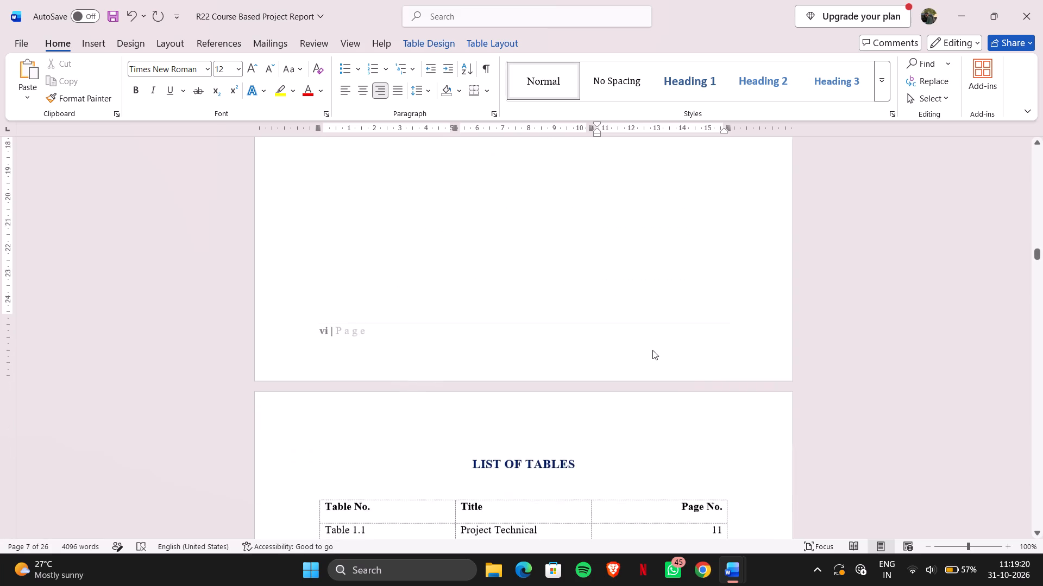
scroll(652, 350, "down", 1)
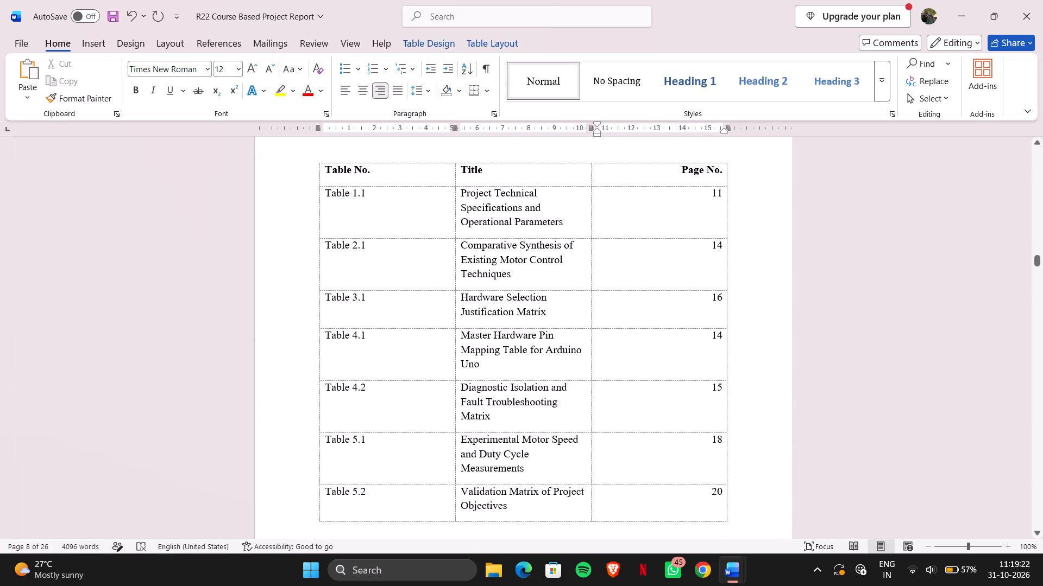
left_click(724, 301)
key("BackSpace")
type("17")
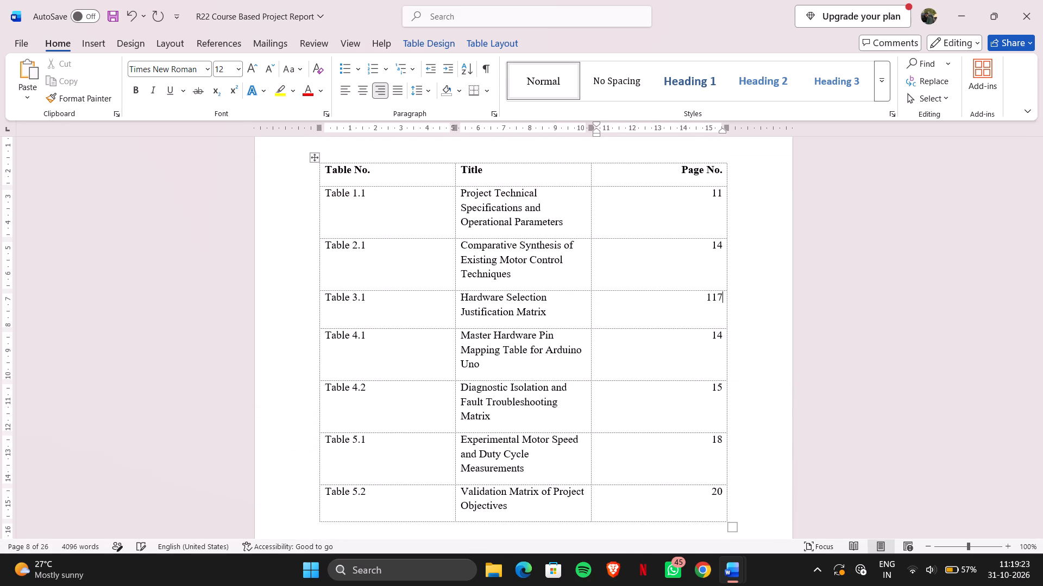
key("BackSpace")
key("BackSpace")
key("7")
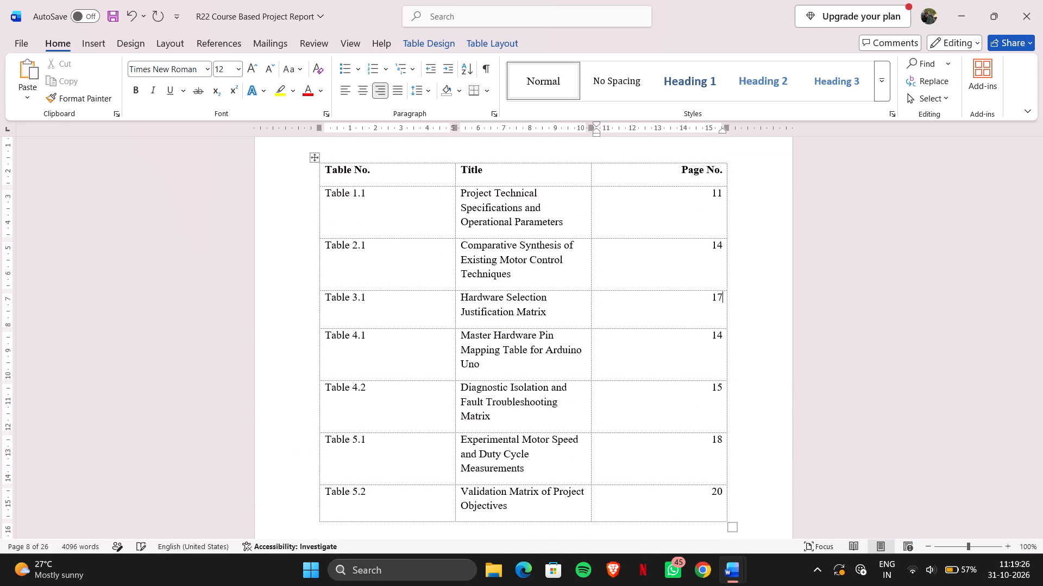
In the Table of Contents, set the page number of Chapter 4 – Development and Implementation to 18.
scroll(724, 301, "up", 10)
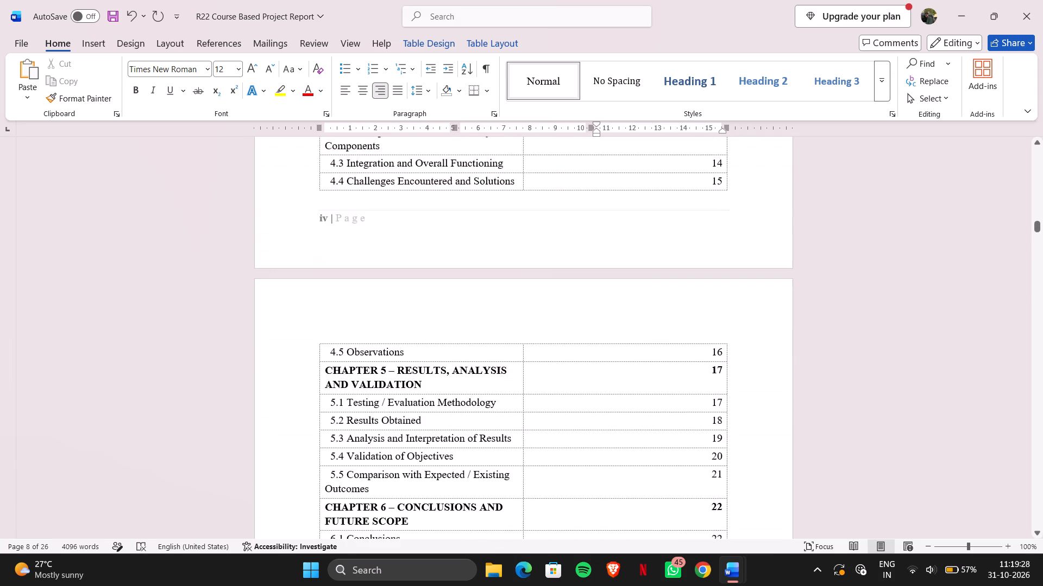
scroll(724, 301, "up", 3)
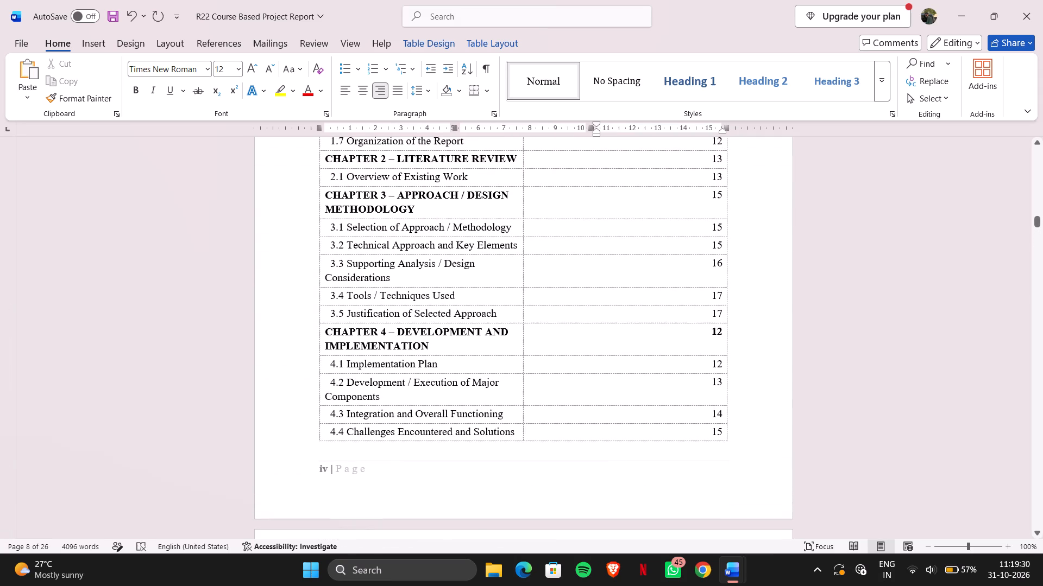
left_click(720, 332)
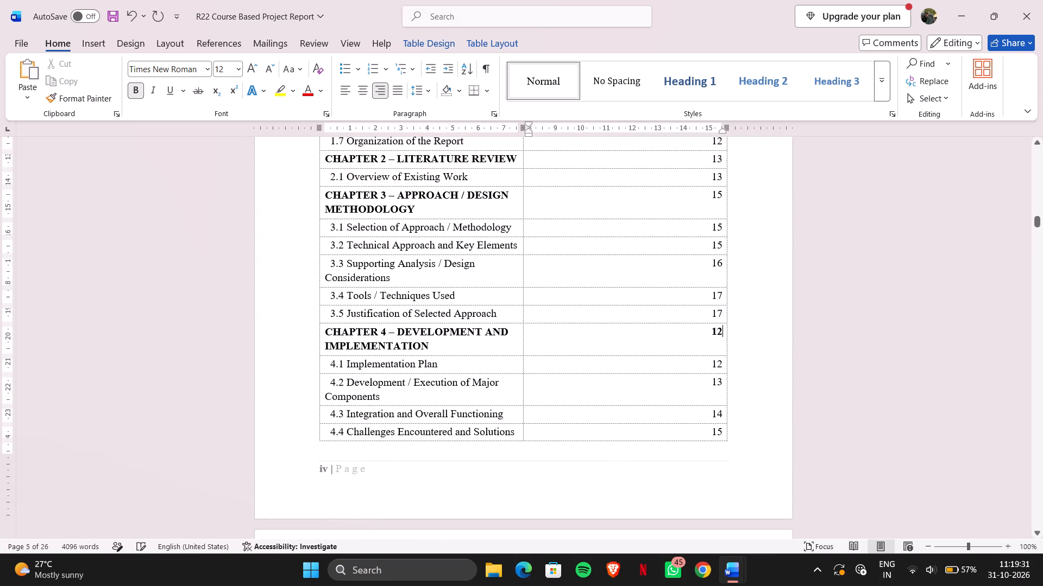
key("BackSpace")
key("8")
In the Table of Contents, set the page numbers of sections 4.1, 4.2 and 4.3 to 18.
left_click(721, 368)
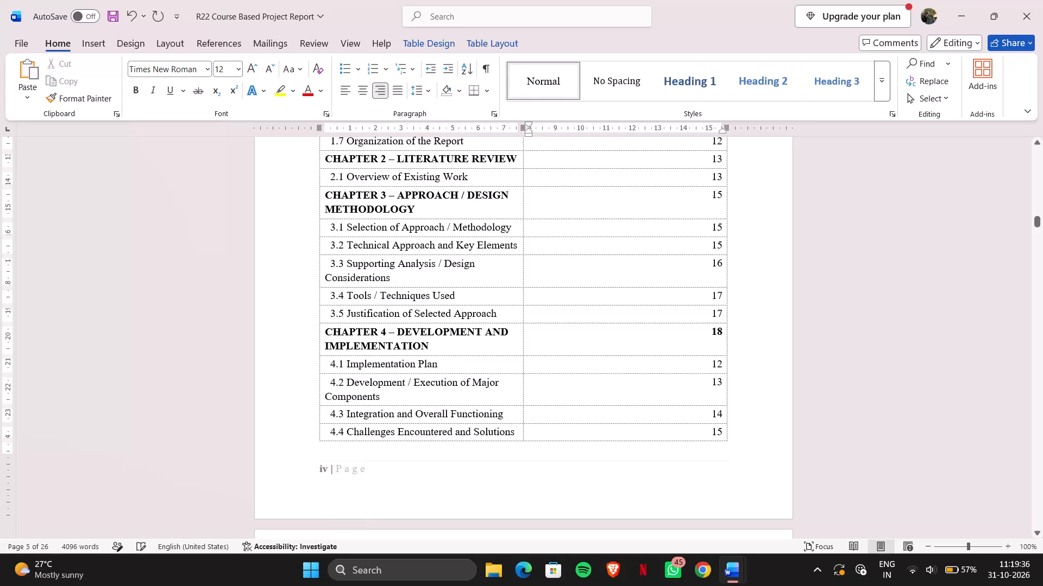
key("BackSpace")
key("8")
key("Down")
key("0")
key("BackSpace")
key("8")
key("0")
key("BackSpace")
key("0")
key("BackSpace")
key("BackSpace")
key("BackSpace")
key("8")
key("Down")
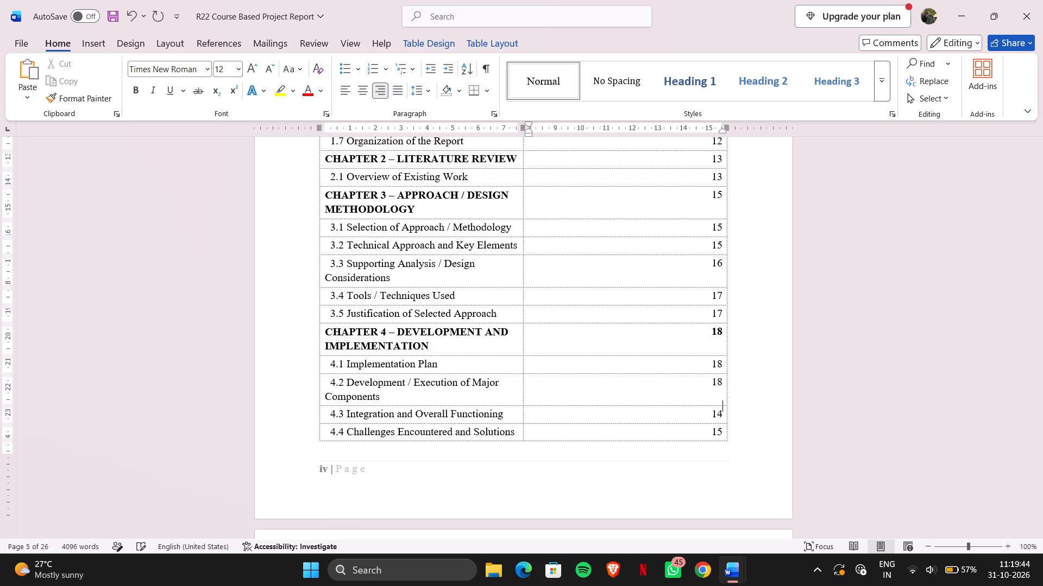
key("BackSpace")
key("8")
In the Table of Contents, set the page number of section 4.4, Challenges Encountered and Solutions, to 19.
scroll(660, 406, "down", 1)
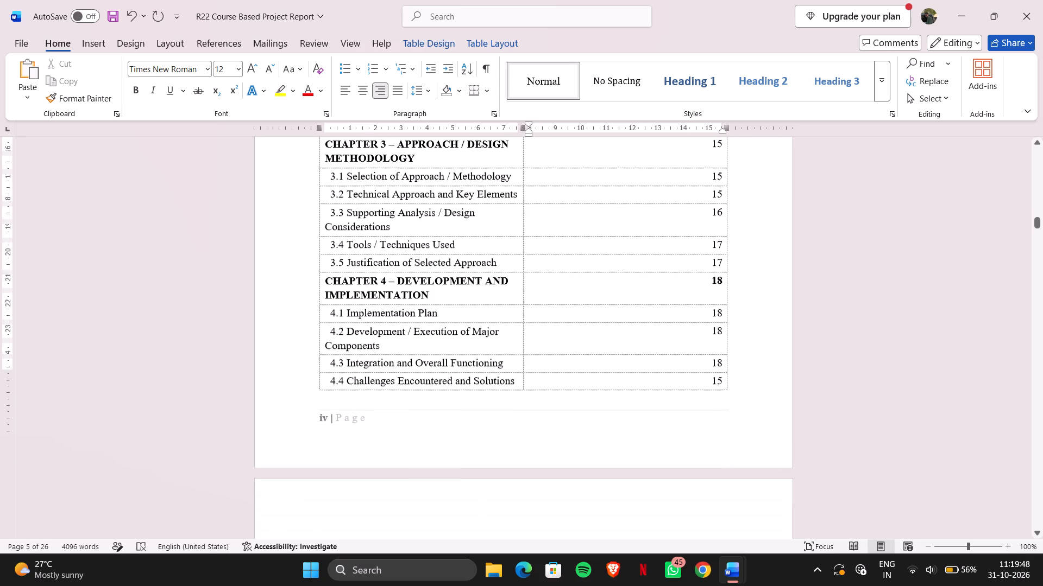
scroll(660, 406, "down", 1)
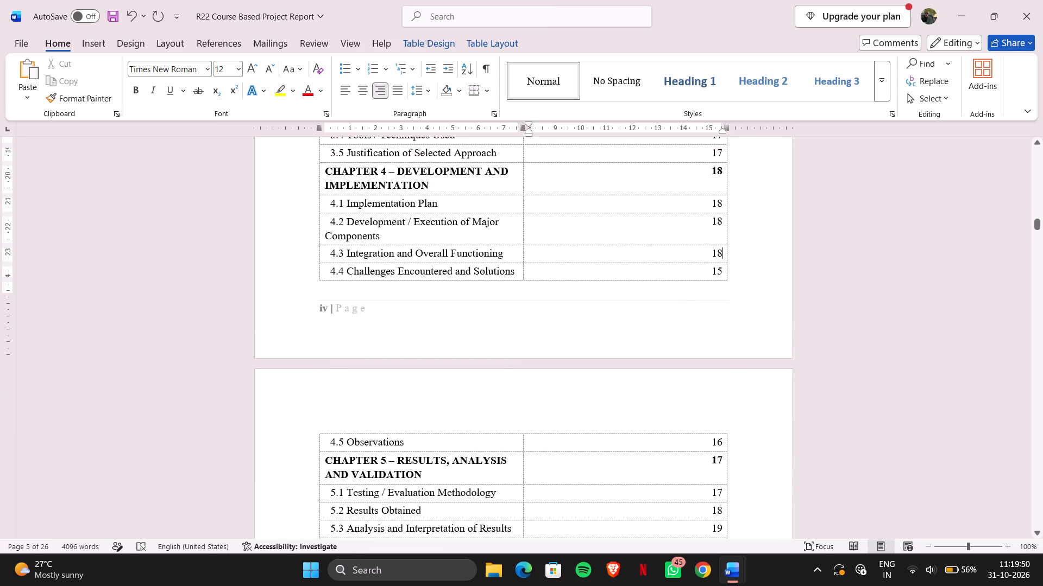
left_click(724, 269)
key("BackSpace")
key("9")
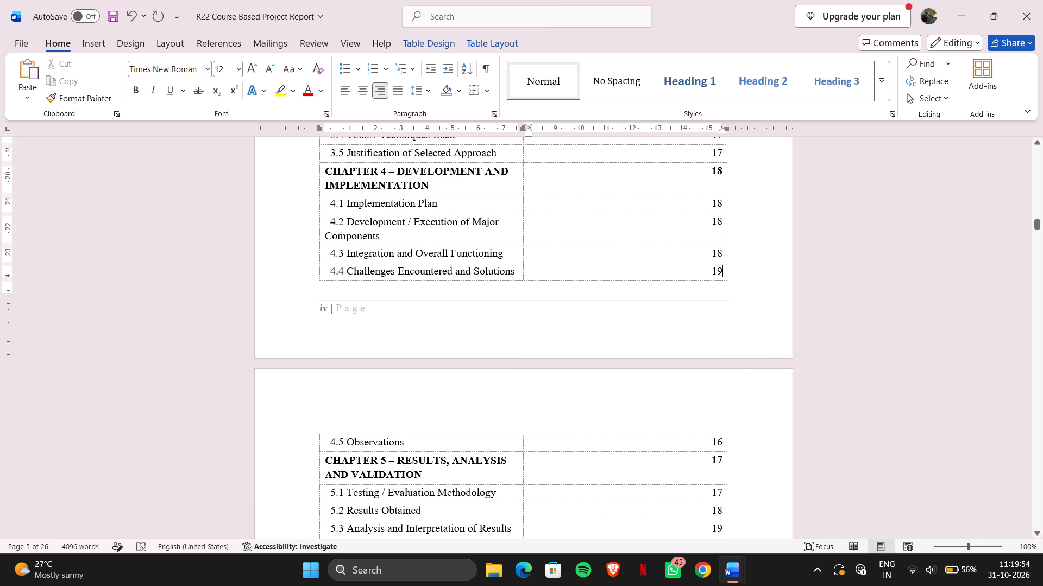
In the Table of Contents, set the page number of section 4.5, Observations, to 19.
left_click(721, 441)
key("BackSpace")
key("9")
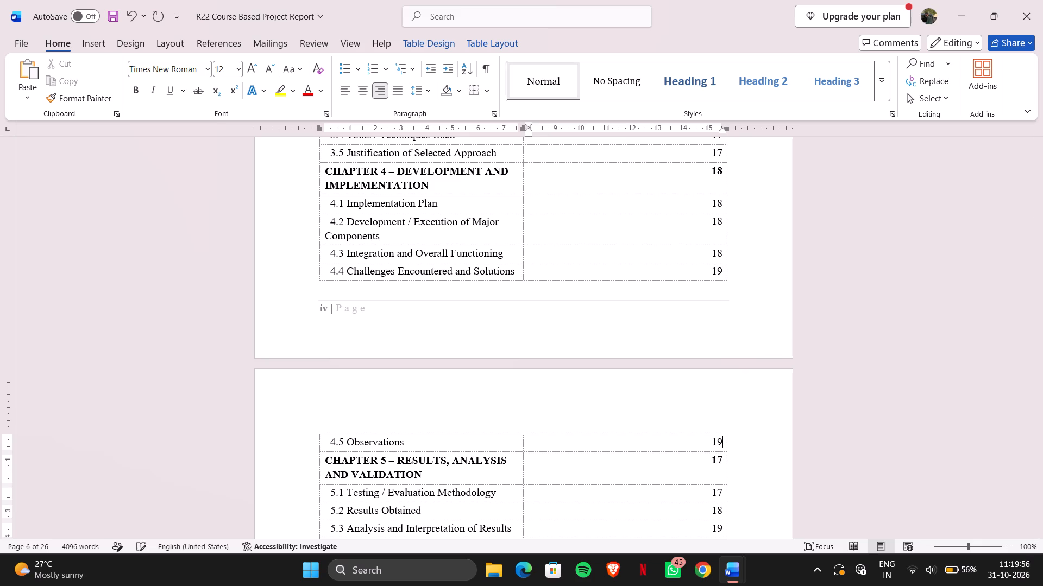
In the Table of Contents, set the page number of section 4.5, Observations, to 20.
scroll(663, 410, "down", 4)
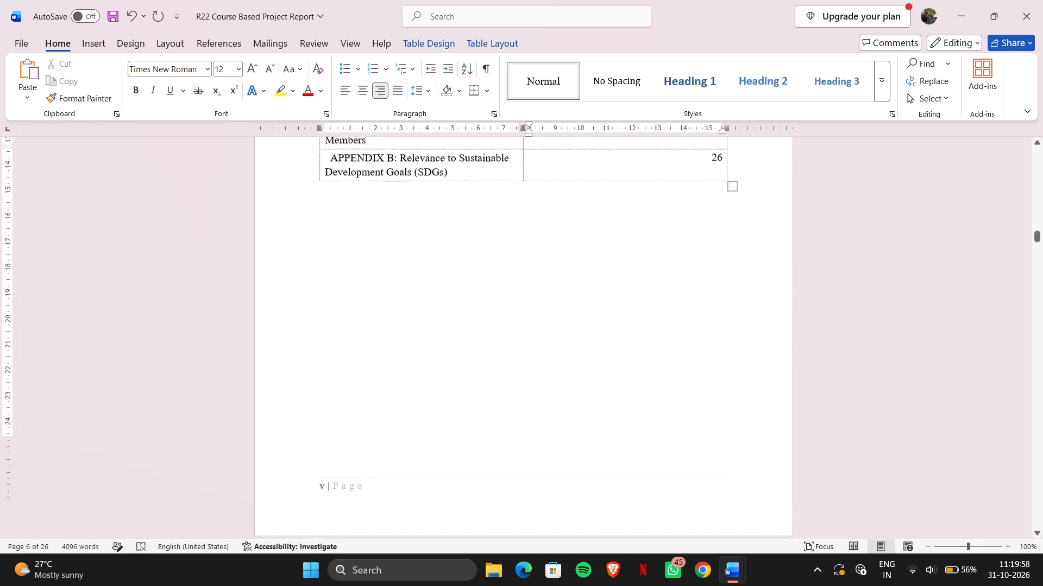
scroll(663, 410, "down", 1)
scroll(663, 410, "up", 6)
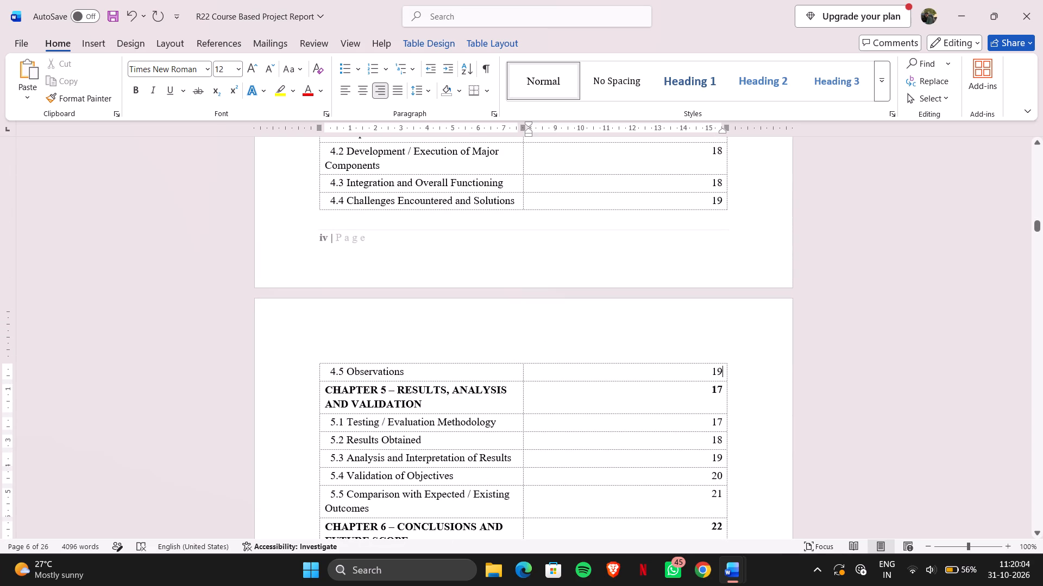
scroll(663, 410, "up", 1)
key("BackSpace")
key("BackSpace")
type("20")
In the List of Tables, set the page number of Table 4.1, Master Hardware Pin Mapping, to 19 and Table 4.2, Diagnostic Isolation, to 20.
scroll(667, 355, "down", 2)
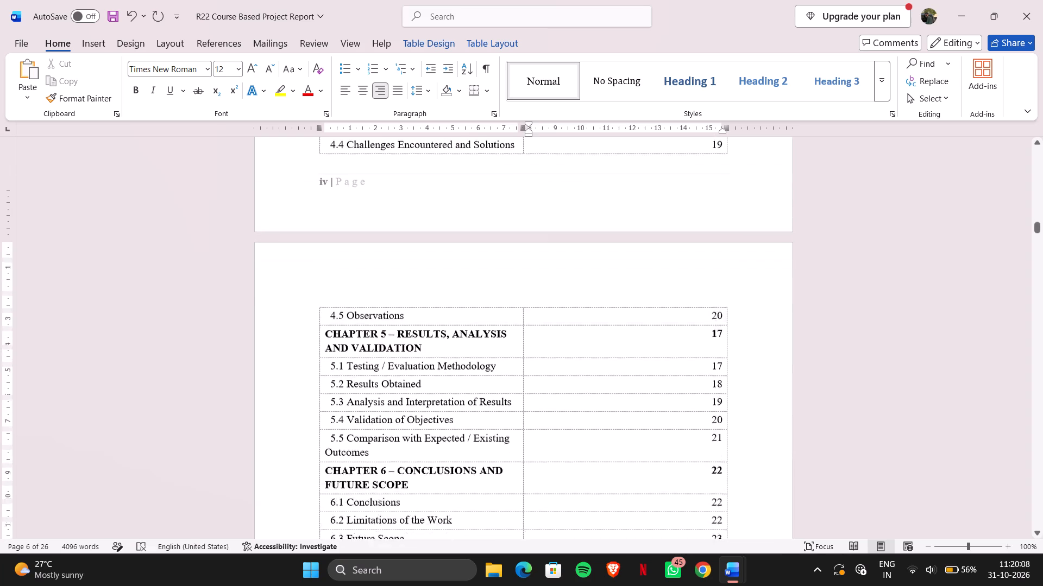
scroll(667, 355, "down", 7)
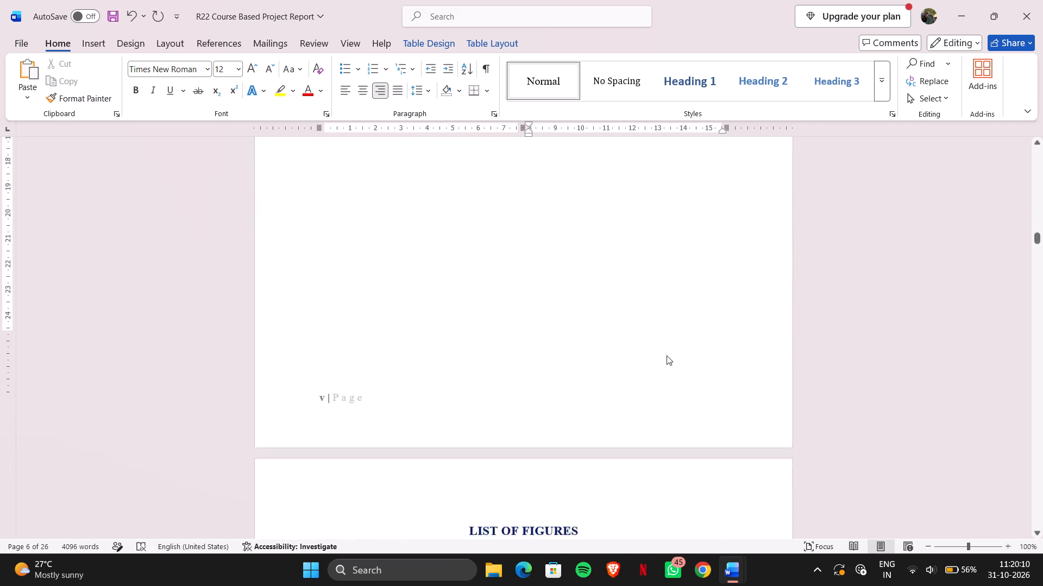
scroll(667, 355, "down", 4)
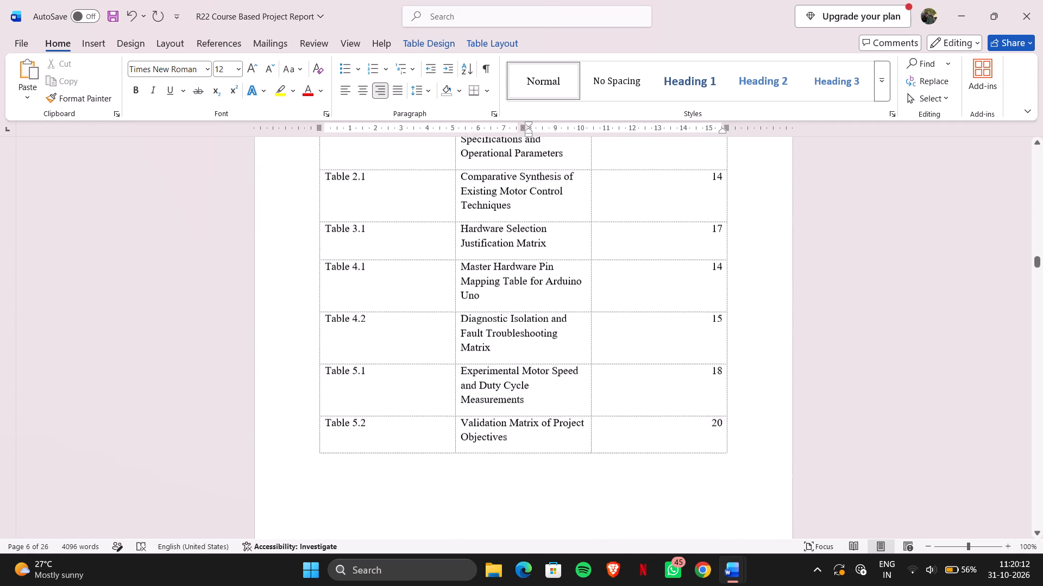
scroll(667, 355, "down", 1)
left_click(723, 303)
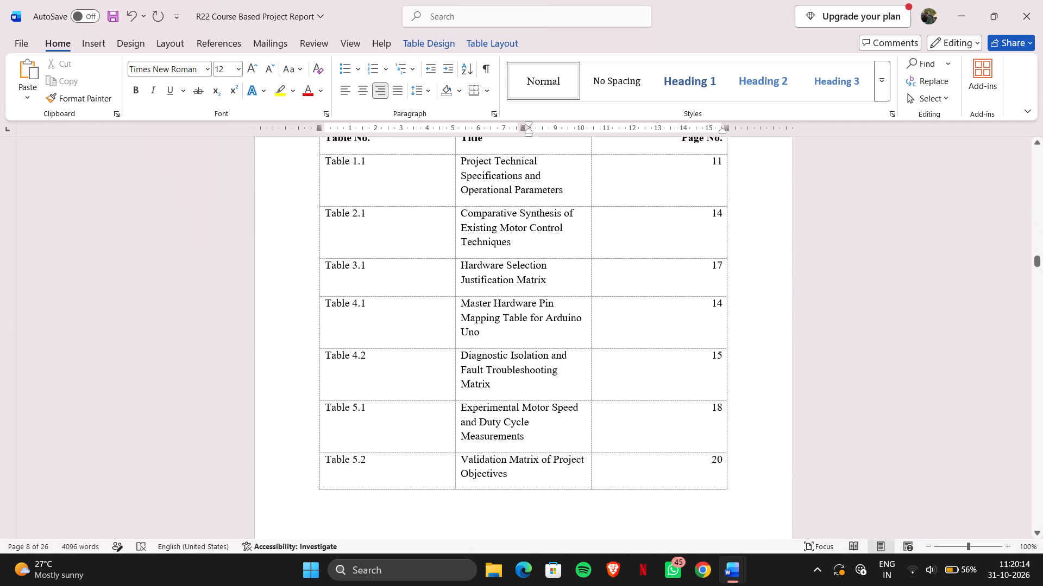
key("BackSpace")
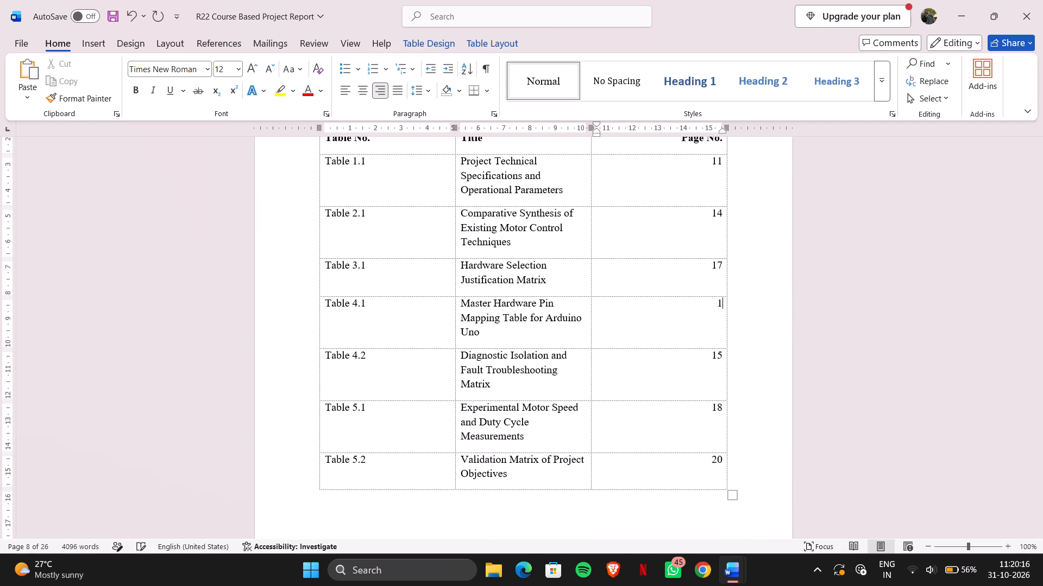
key("9")
left_click(723, 359)
key("BackSpace")
key("BackSpace")
type("20")
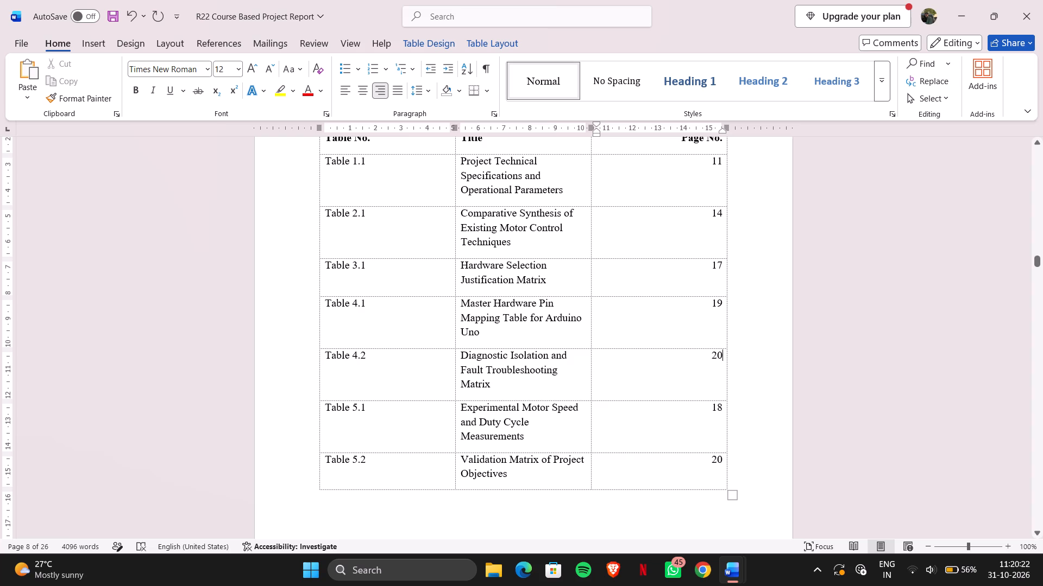
Check the Chapter 4 pages and their footers for Fig. 4.1, Pin Map Configuration, against its entry in the List of Figures.
scroll(627, 343, "up", 7)
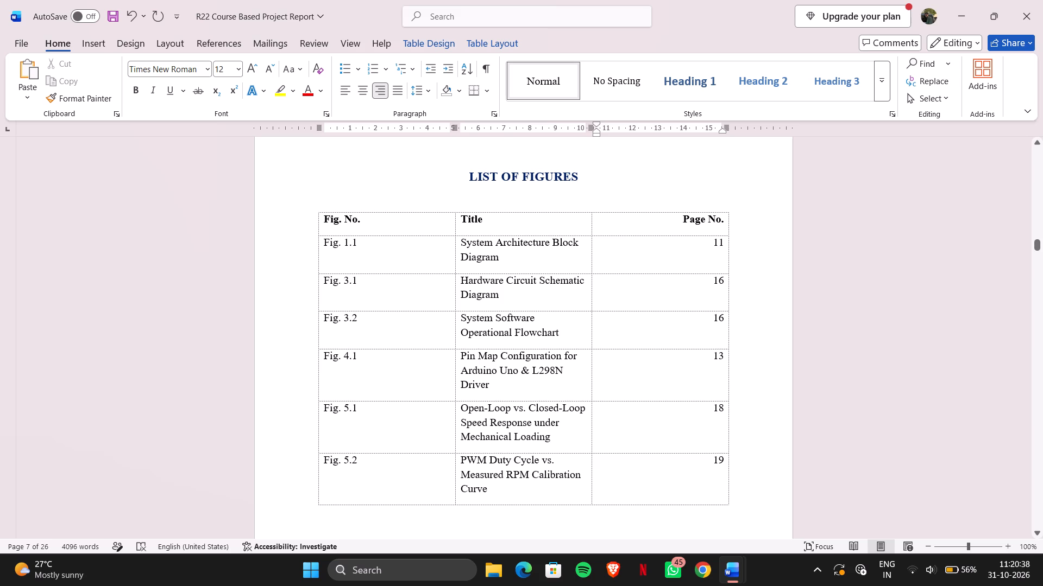
scroll(694, 368, "down", 17)
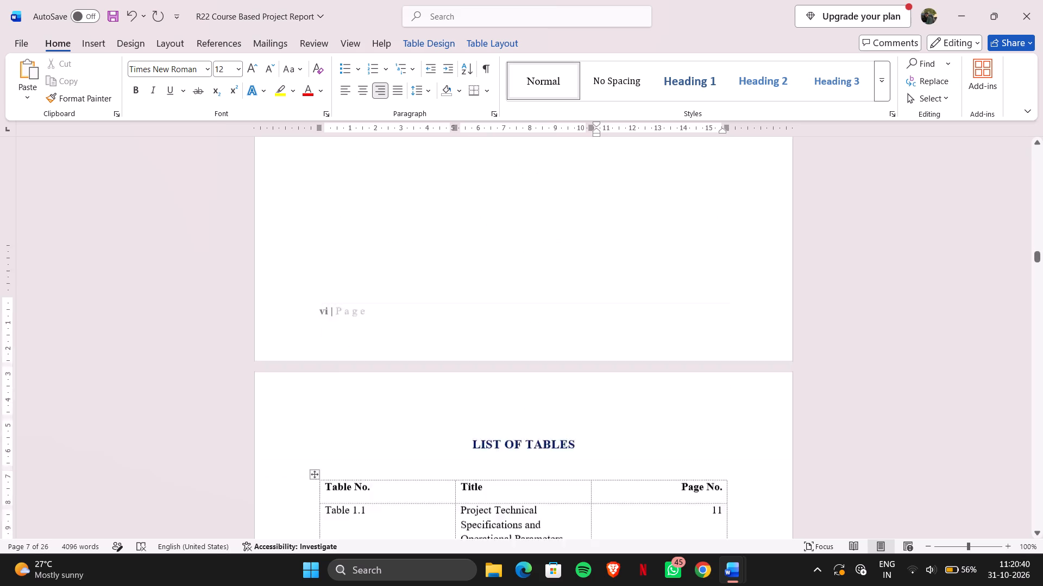
scroll(694, 368, "down", 20)
scroll(694, 368, "down", 20)
scroll(694, 368, "down", 20)
scroll(694, 368, "up", 1)
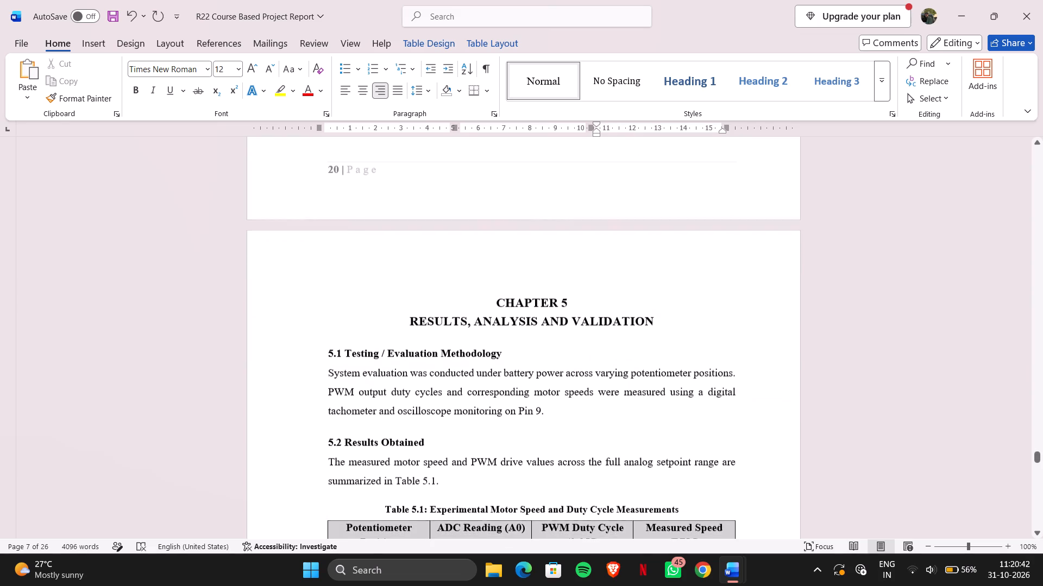
scroll(694, 368, "up", 1)
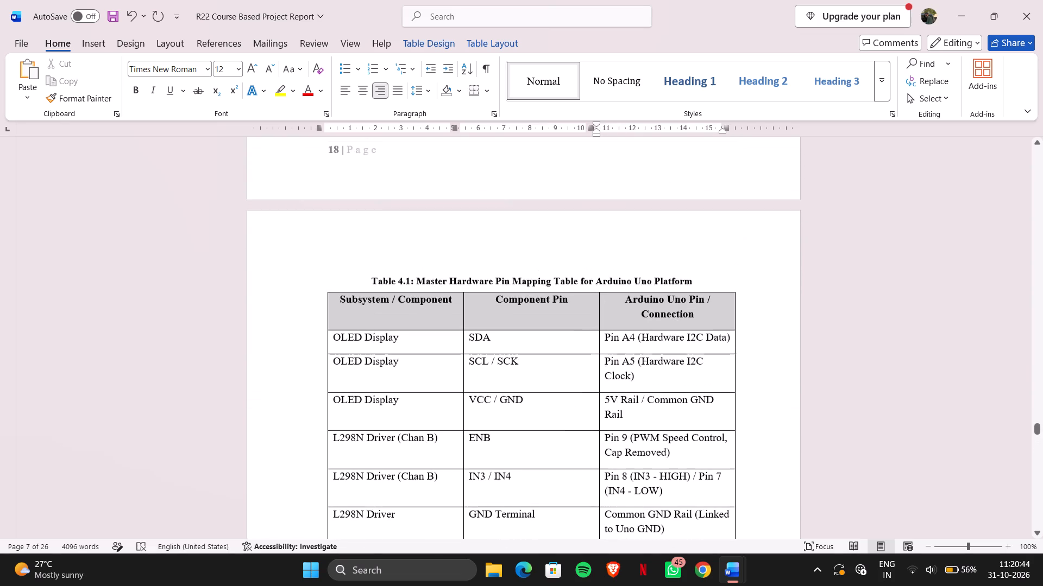
scroll(694, 368, "down", 3)
scroll(694, 368, "up", 1)
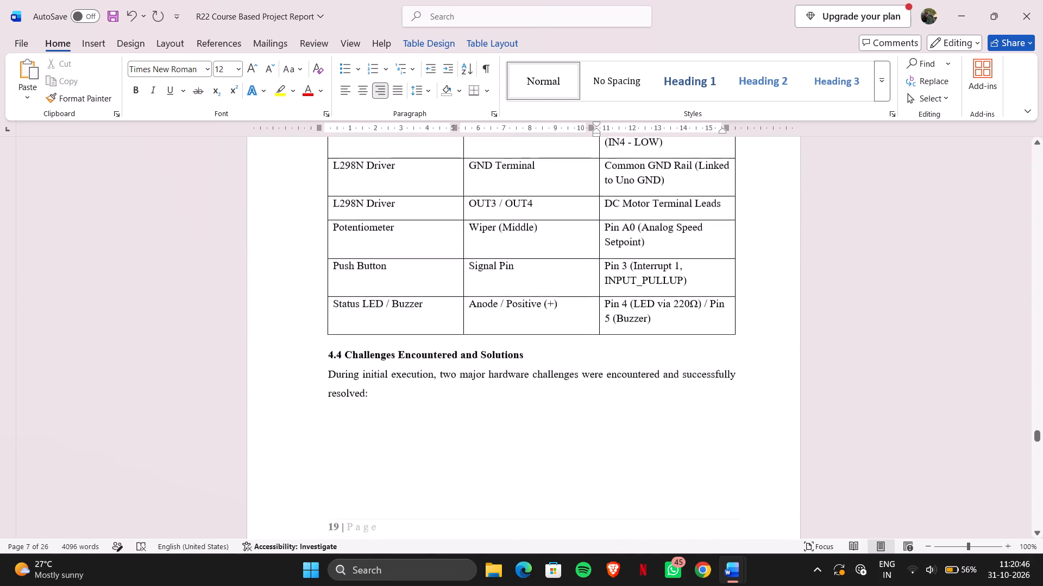
scroll(694, 368, "up", 5)
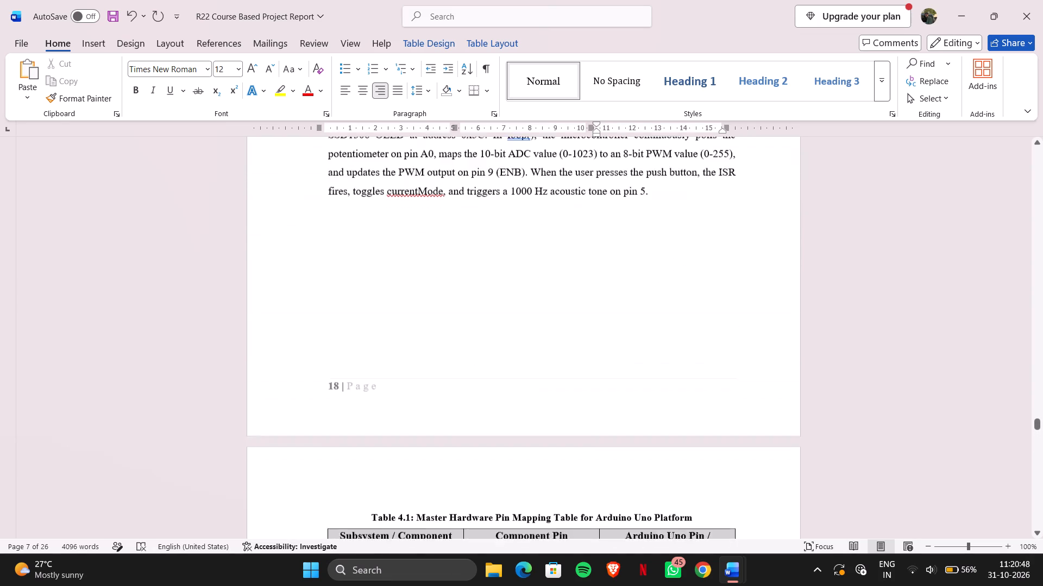
scroll(694, 368, "up", 4)
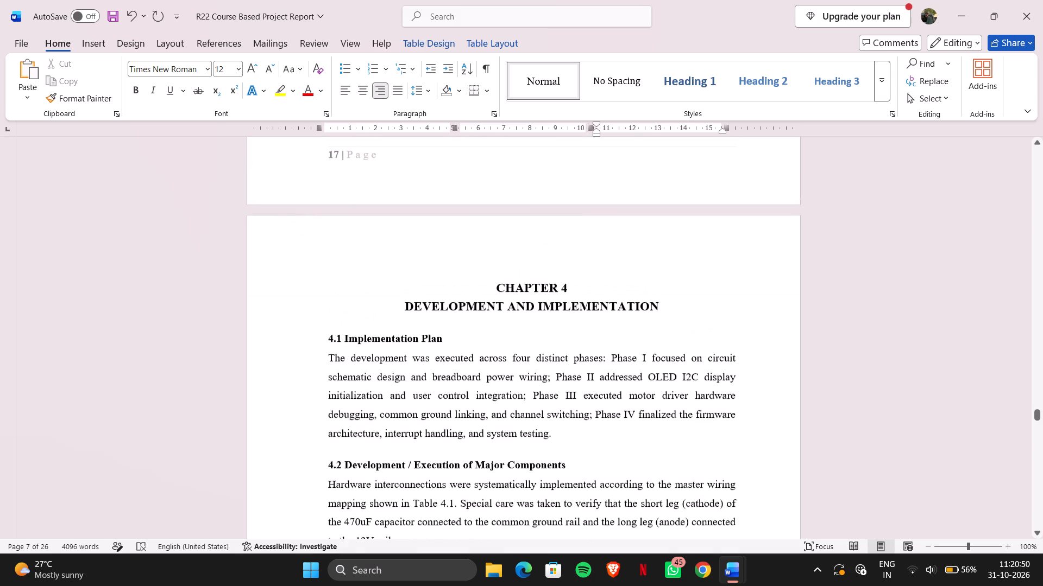
scroll(694, 368, "up", 1)
scroll(694, 368, "down", 3)
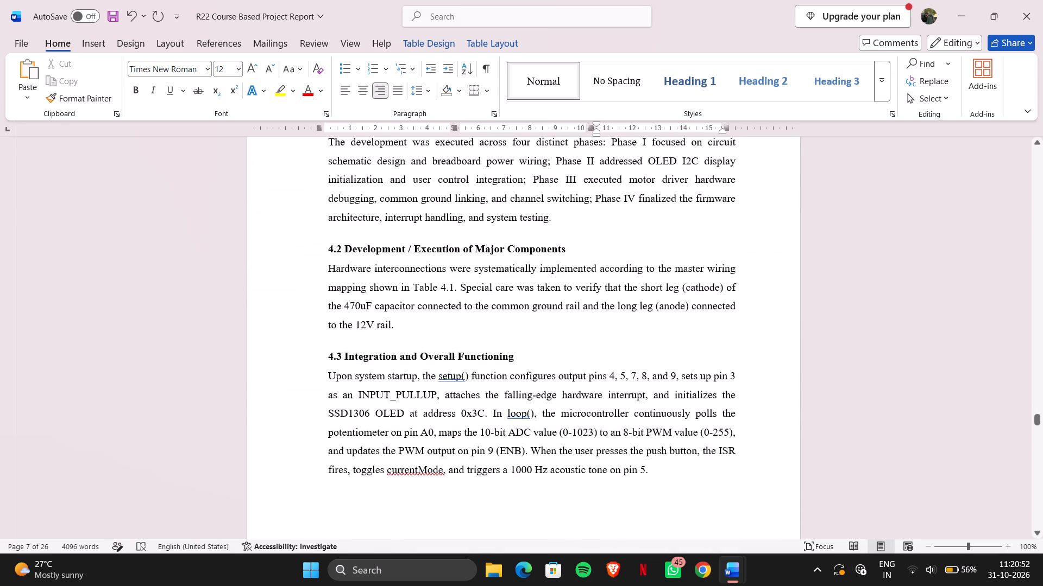
scroll(694, 368, "down", 5)
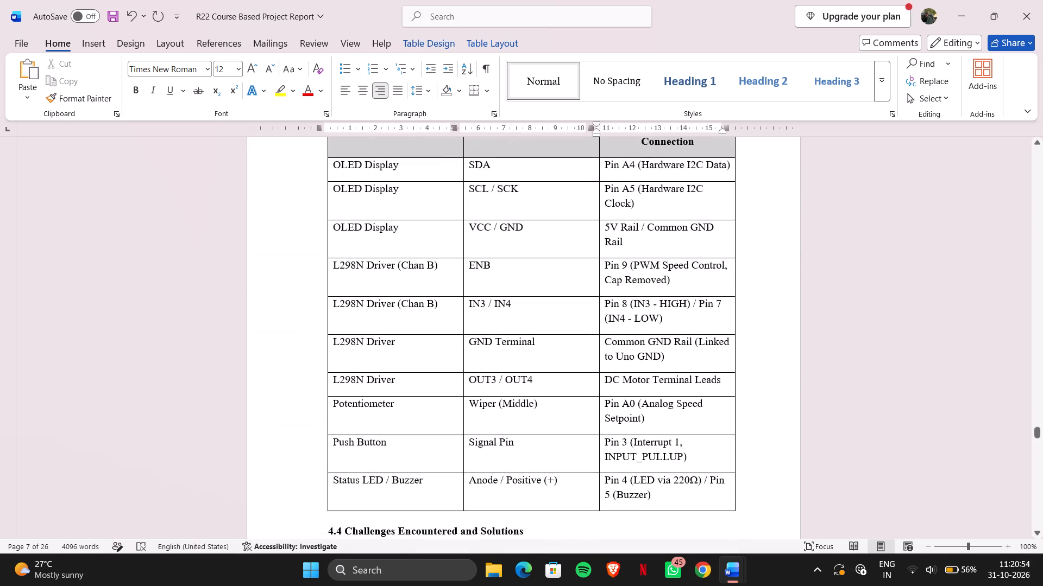
scroll(694, 368, "down", 7)
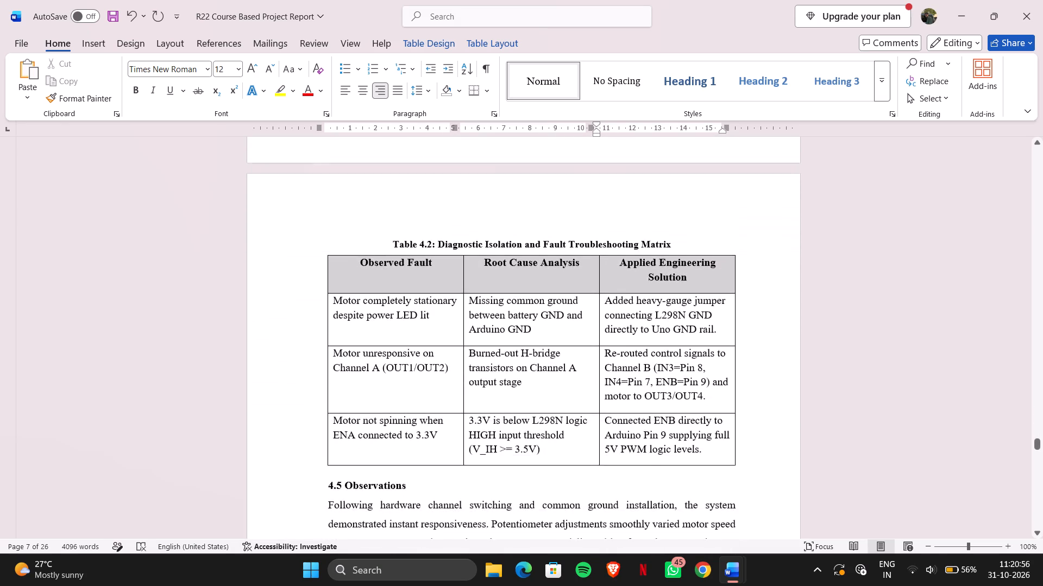
scroll(694, 368, "down", 3)
scroll(694, 368, "up", 5)
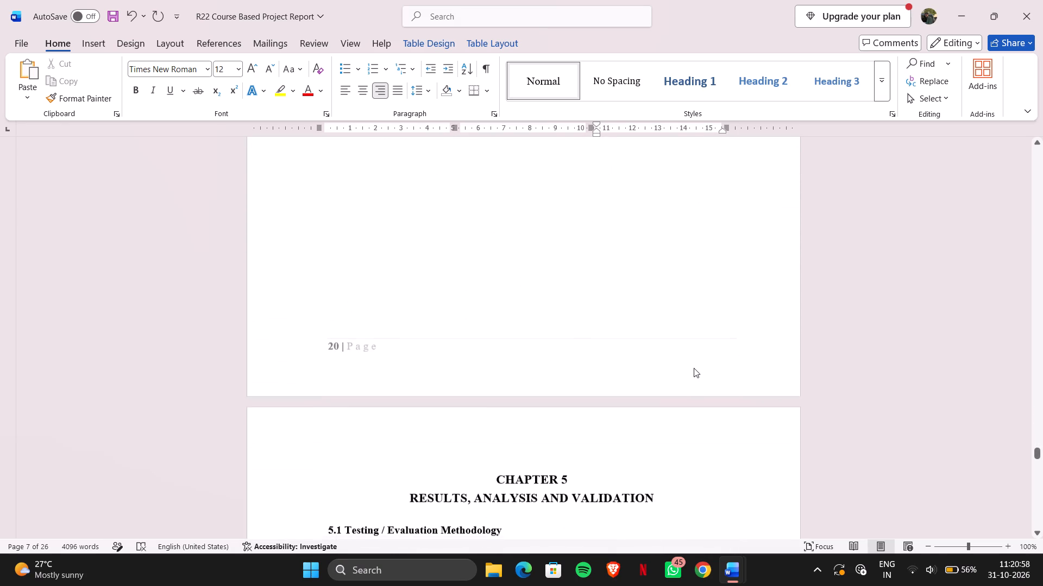
scroll(694, 368, "up", 13)
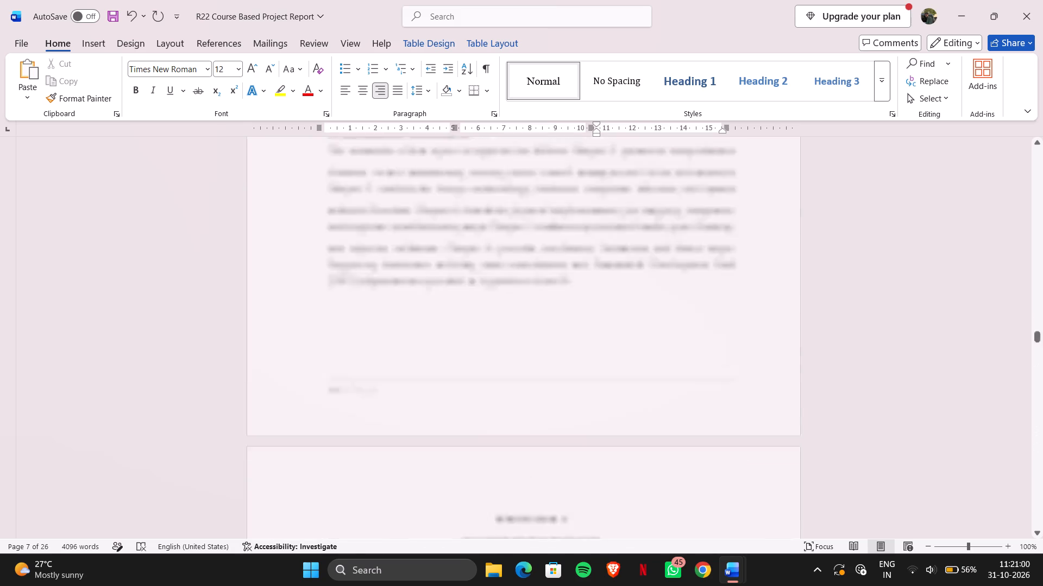
scroll(694, 368, "up", 3)
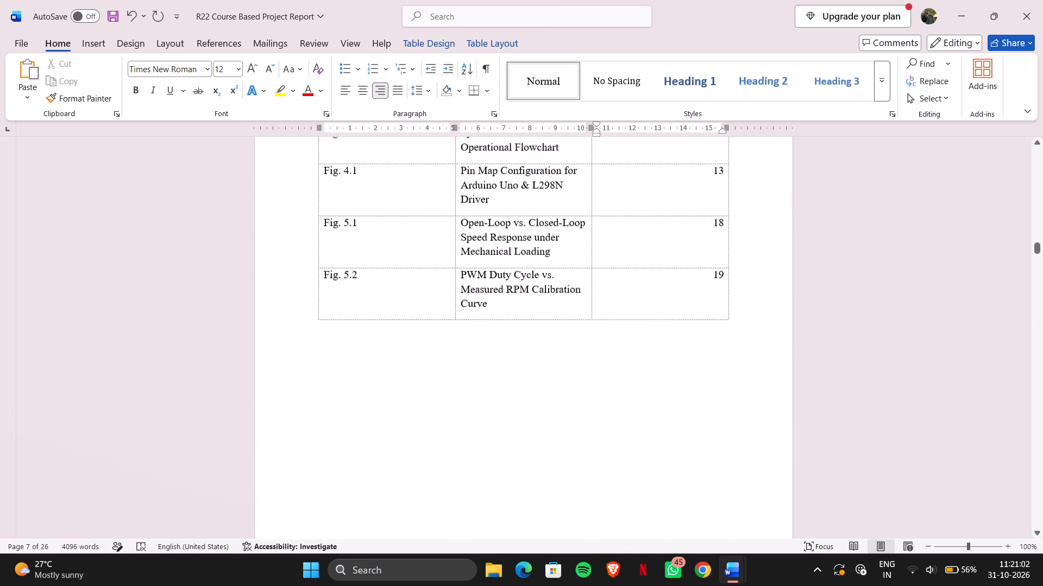
scroll(694, 368, "up", 2)
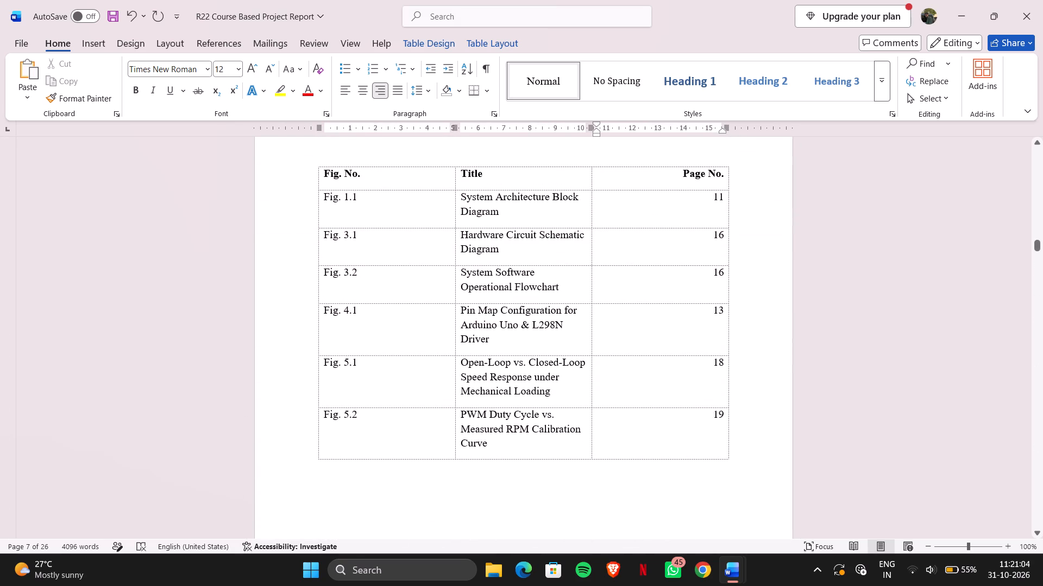
Delete the Fig. 4.1, Pin Map Configuration, entry together with its table row from the List of Figures.
left_click_drag(326, 309, 542, 332)
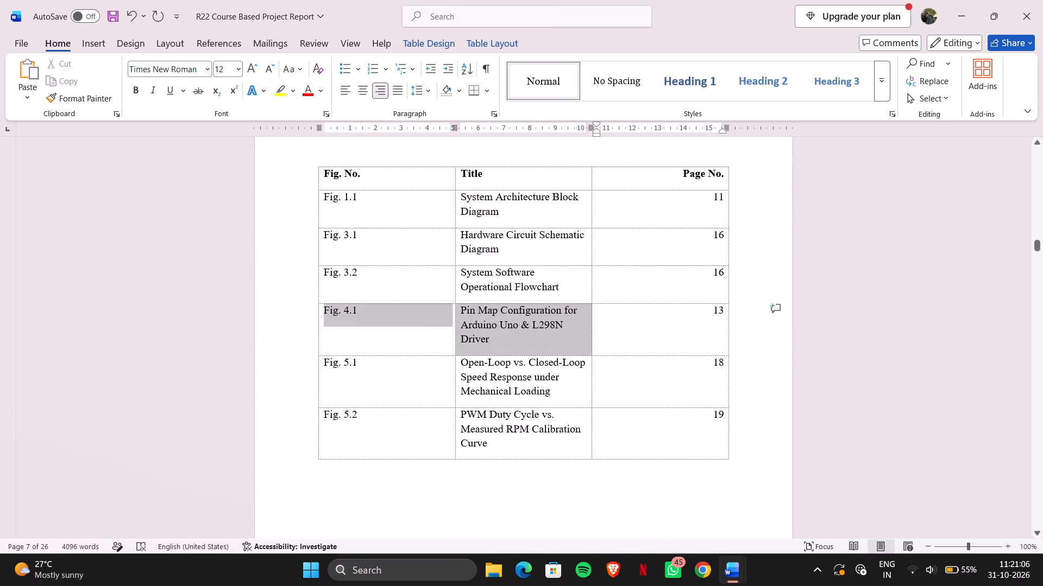
left_click_drag(542, 332, 718, 341)
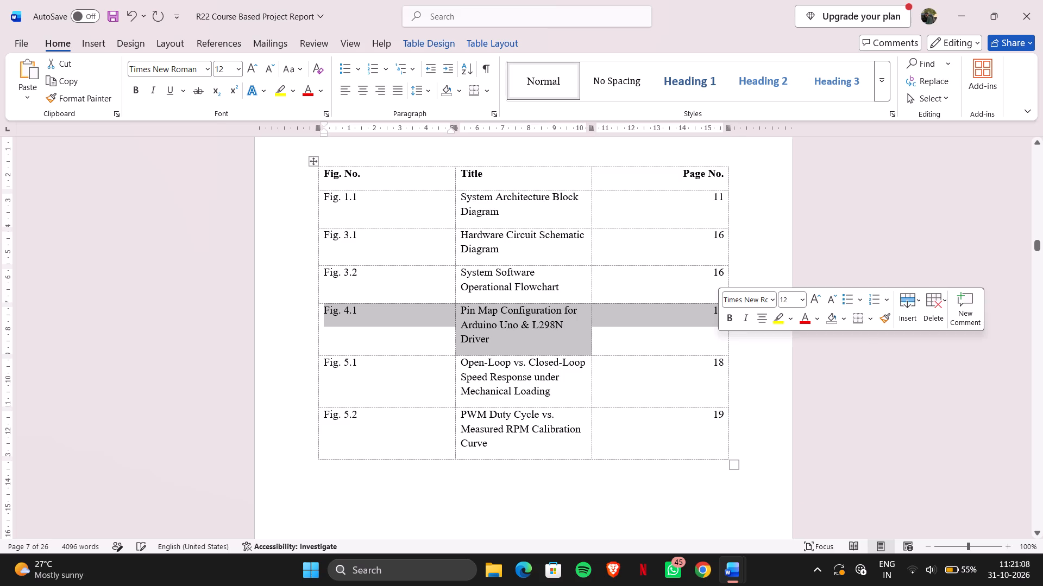
key("Delete")
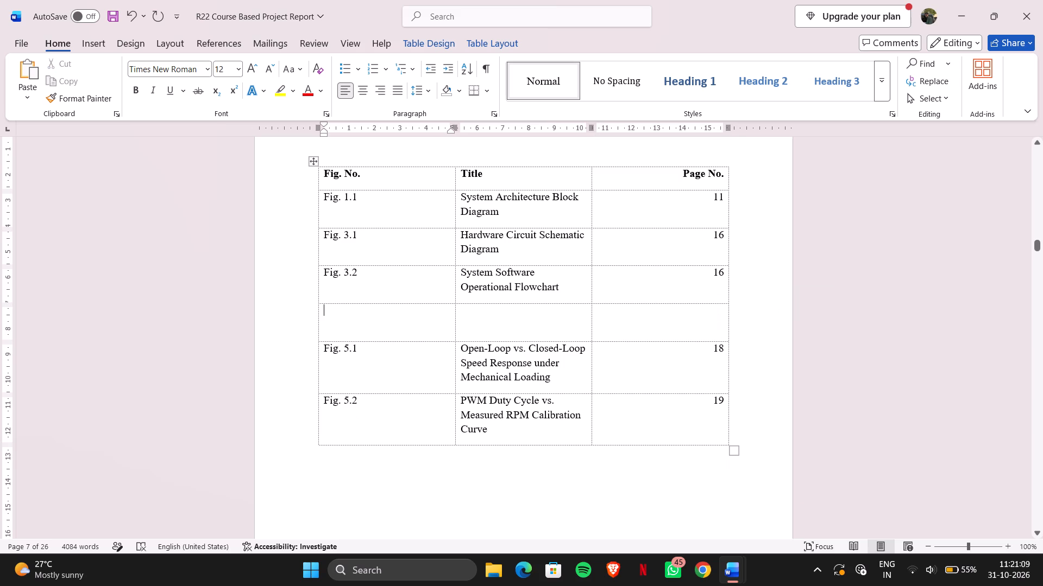
left_click_drag(323, 313, 626, 338)
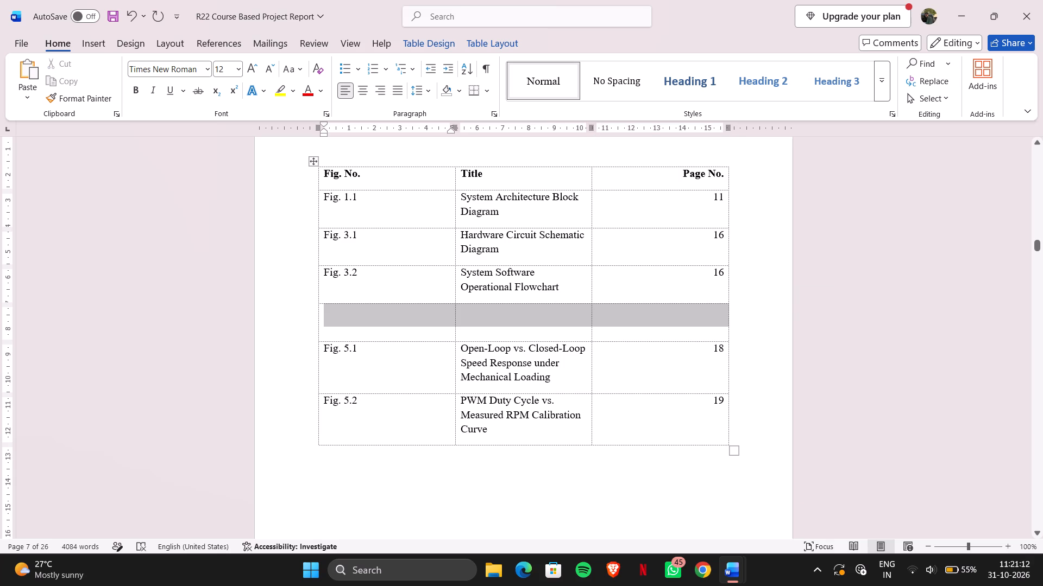
left_click_drag(626, 338, 652, 333)
key("BackSpace")
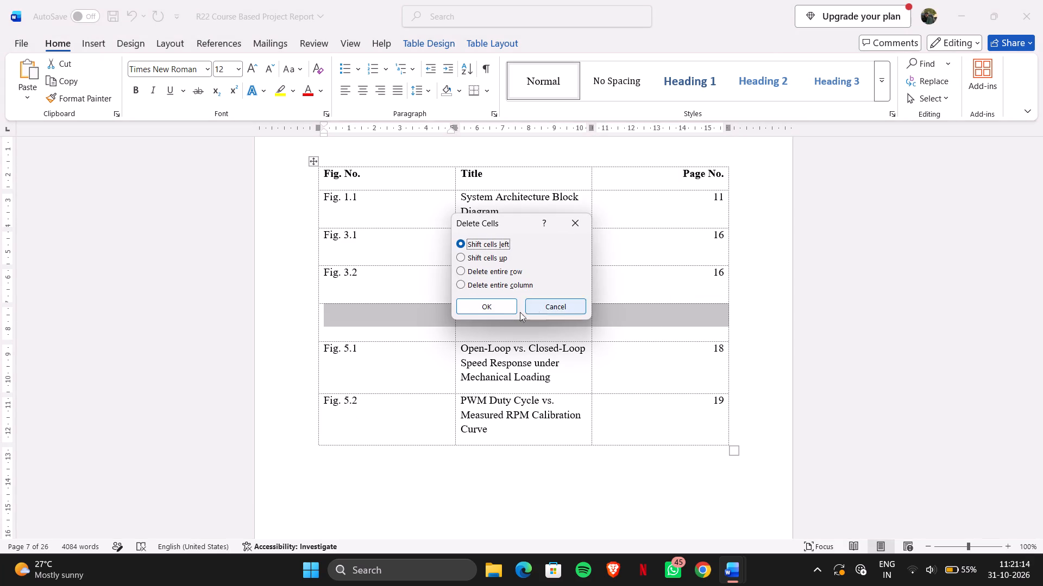
left_click(493, 313)
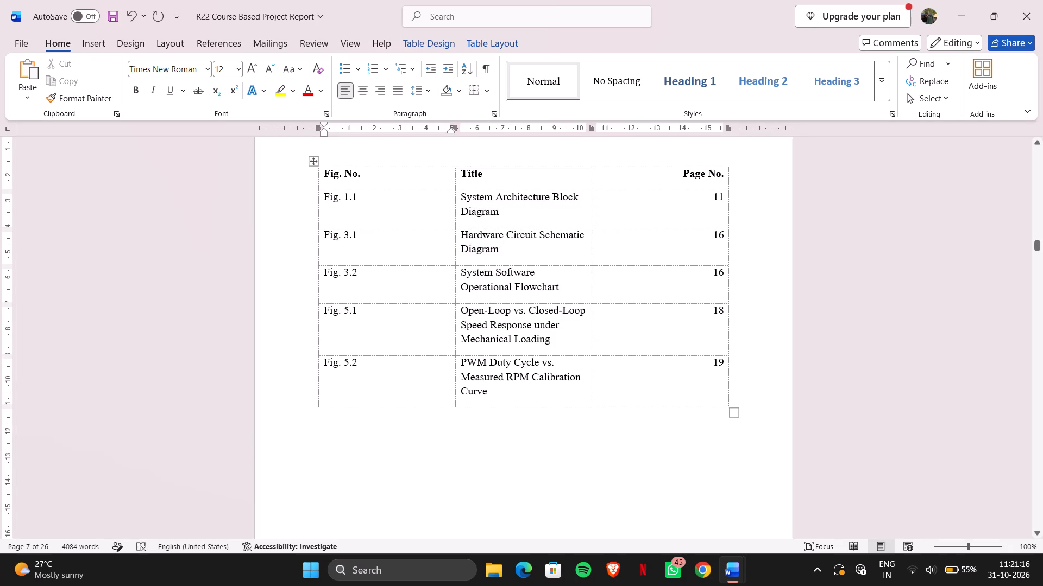
In the Table of Contents, set the page numbers of the Chapter 5 heading and sections 5.1 and 5.2 to 21.
scroll(787, 297, "up", 6)
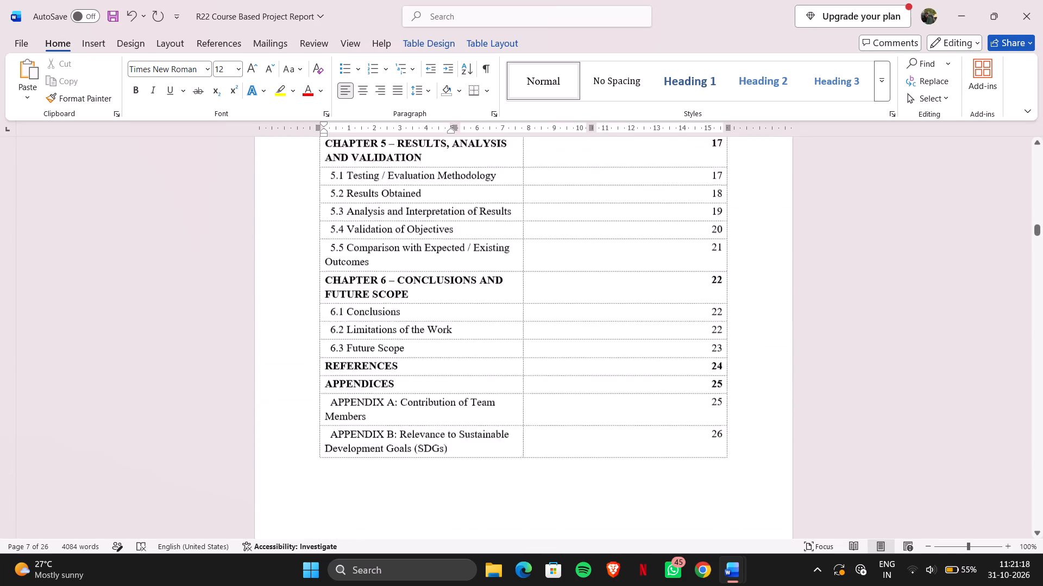
scroll(787, 297, "up", 1)
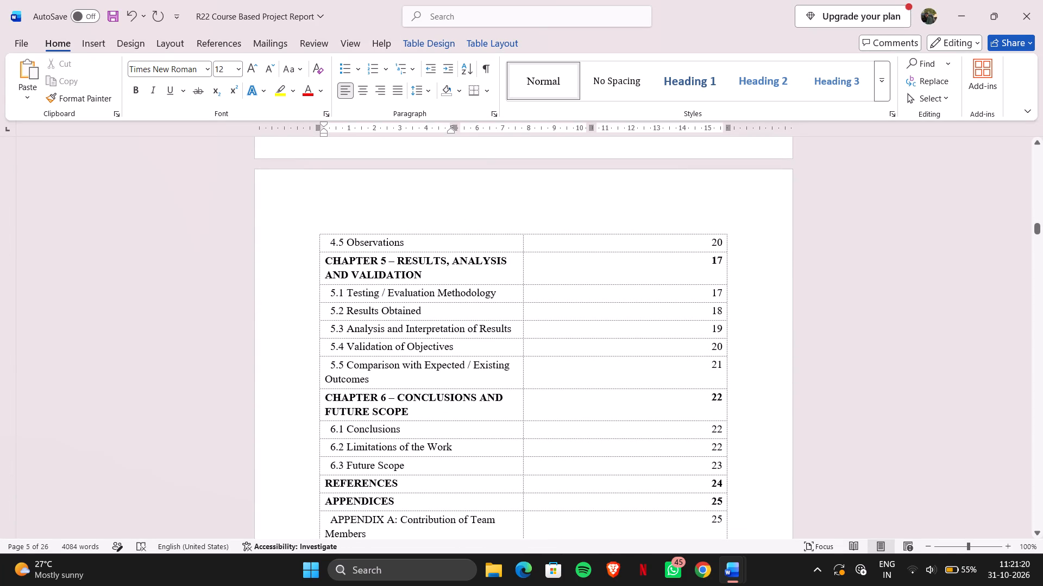
left_click(721, 260)
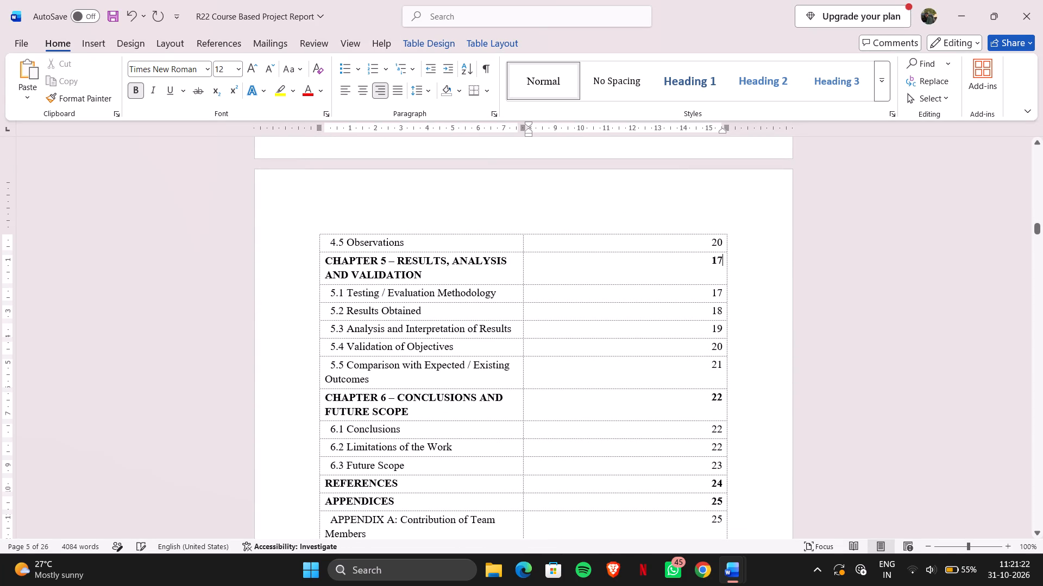
key("BackSpace")
key("BackSpace")
type("21")
key("Down")
key("BackSpace")
key("BackSpace")
type("21")
key("Down")
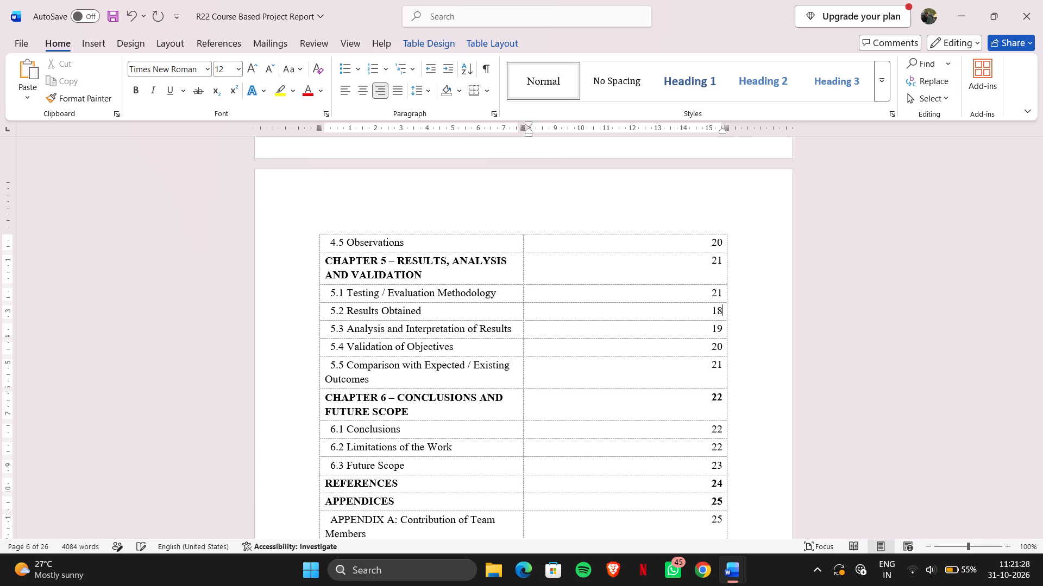
key("0")
key("BackSpace")
key("BackSpace")
key("BackSpace")
type("21")
In the Table of Contents, set the page numbers of sections 5.3, 5.4 and 5.5 to 22.
key("Down")
key("BackSpace")
key("BackSpace")
type("22")
key("Down")
key("BackSpace")
key("0")
key("BackSpace")
key("2")
key("Down")
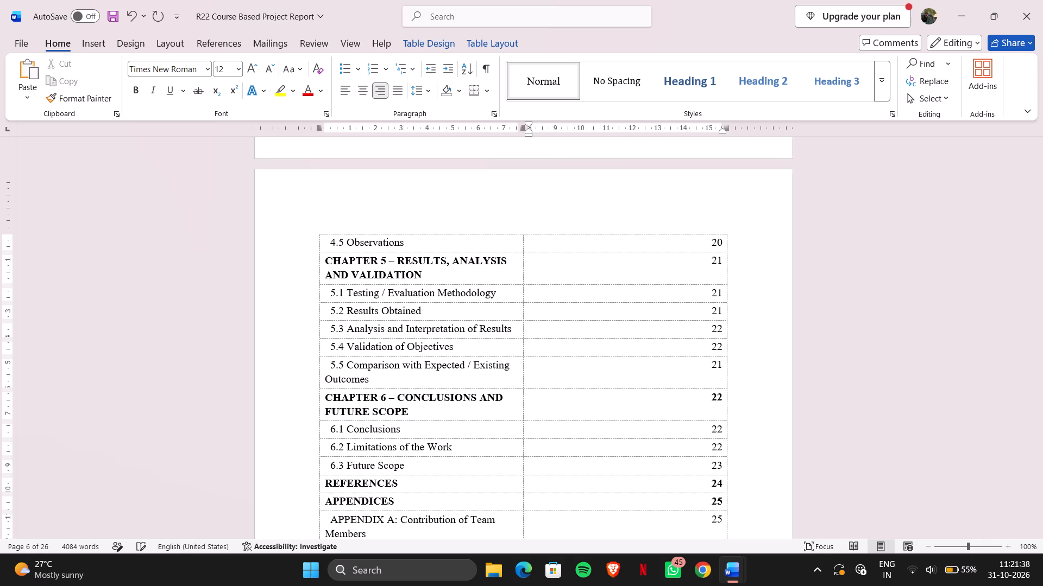
key("BackSpace")
key("2")
In the List of Tables, set the page number of Table 5.1 to 21 and Table 5.2 to 22.
scroll(655, 346, "down", 4)
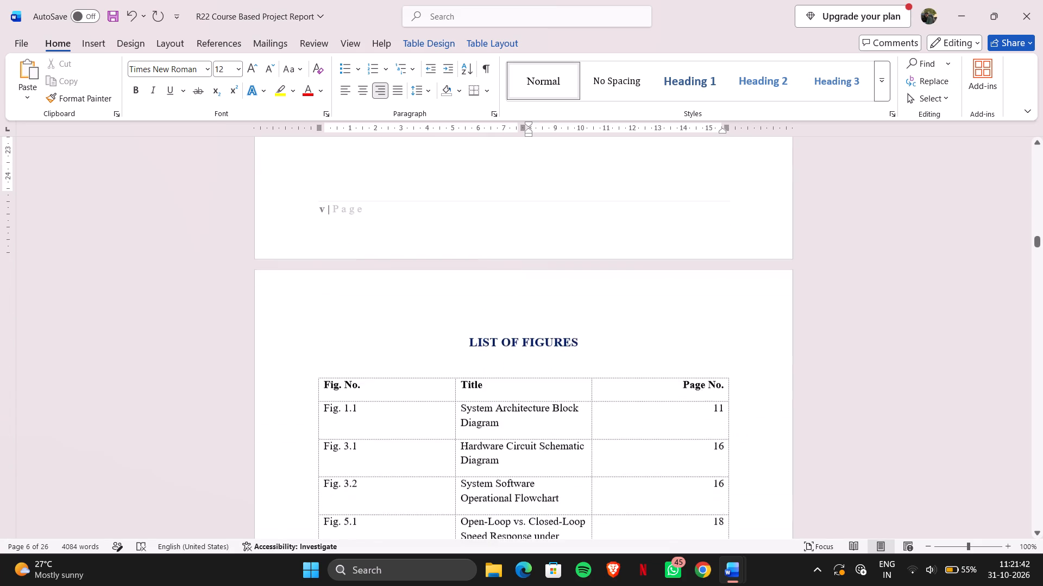
scroll(655, 346, "down", 3)
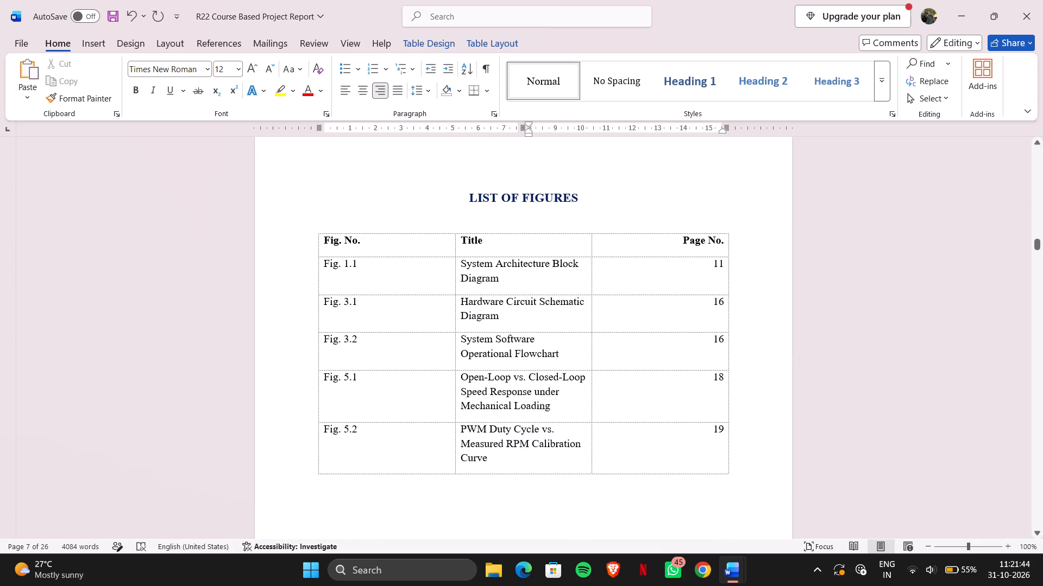
scroll(708, 401, "down", 3)
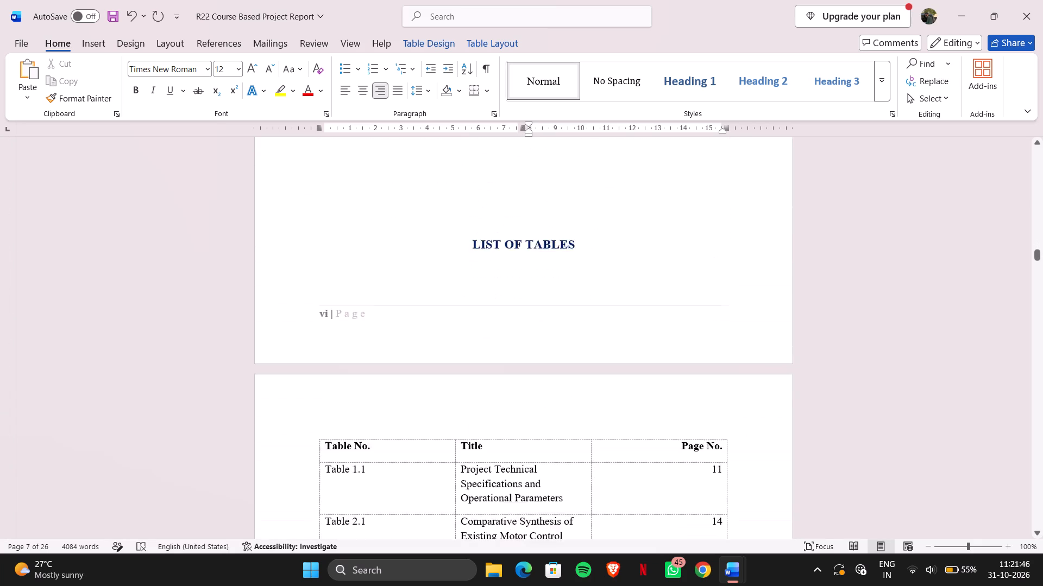
scroll(708, 401, "down", 5)
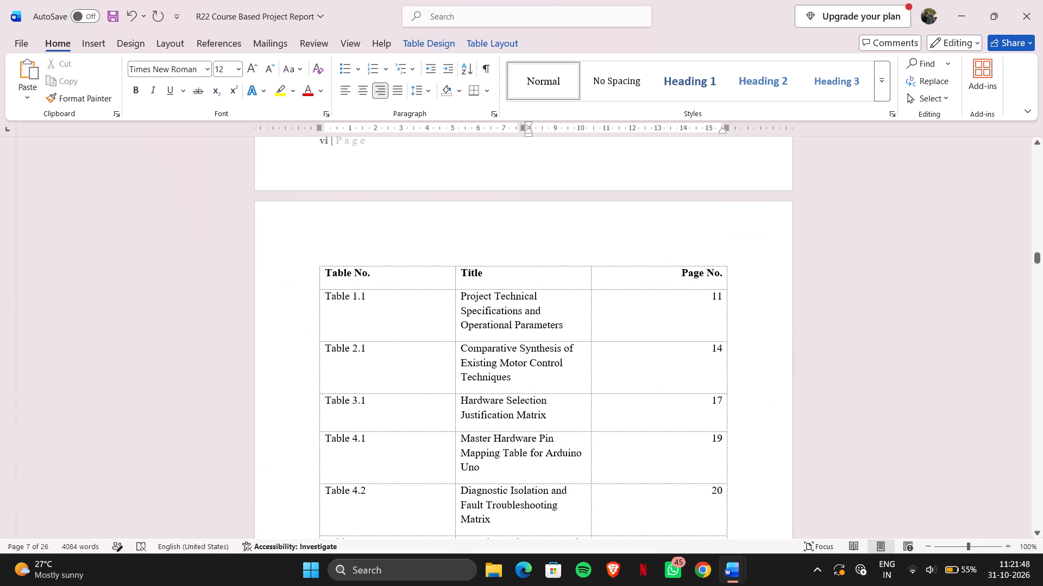
scroll(581, 404, "down", 1)
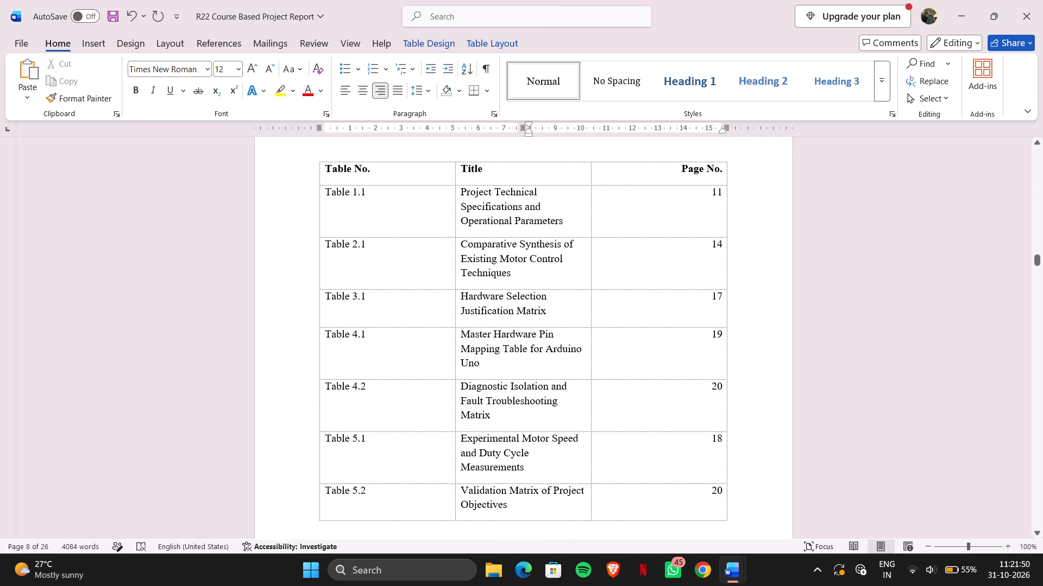
left_click(722, 437)
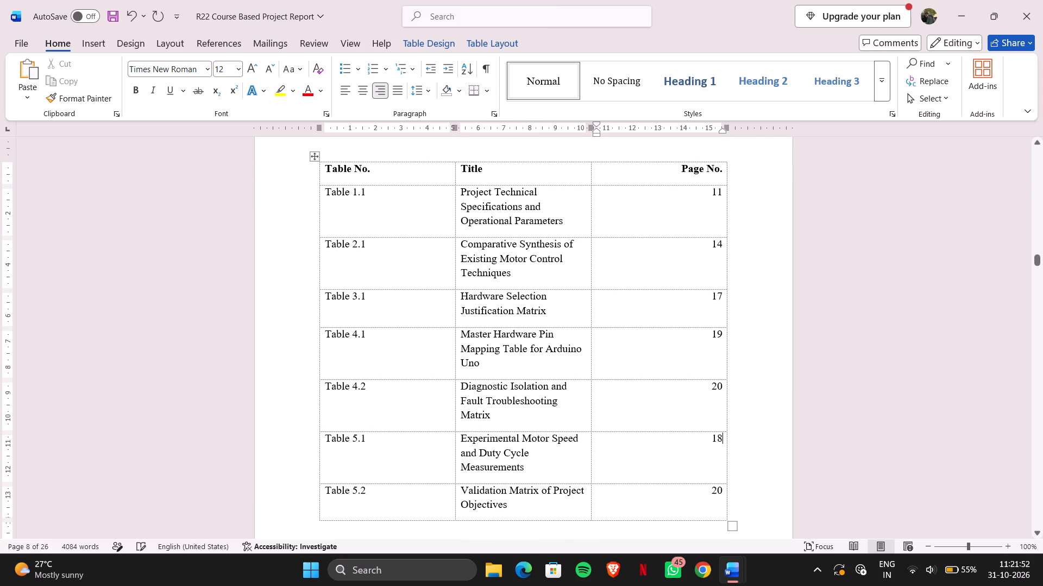
key("BackSpace")
key("BackSpace")
type("21")
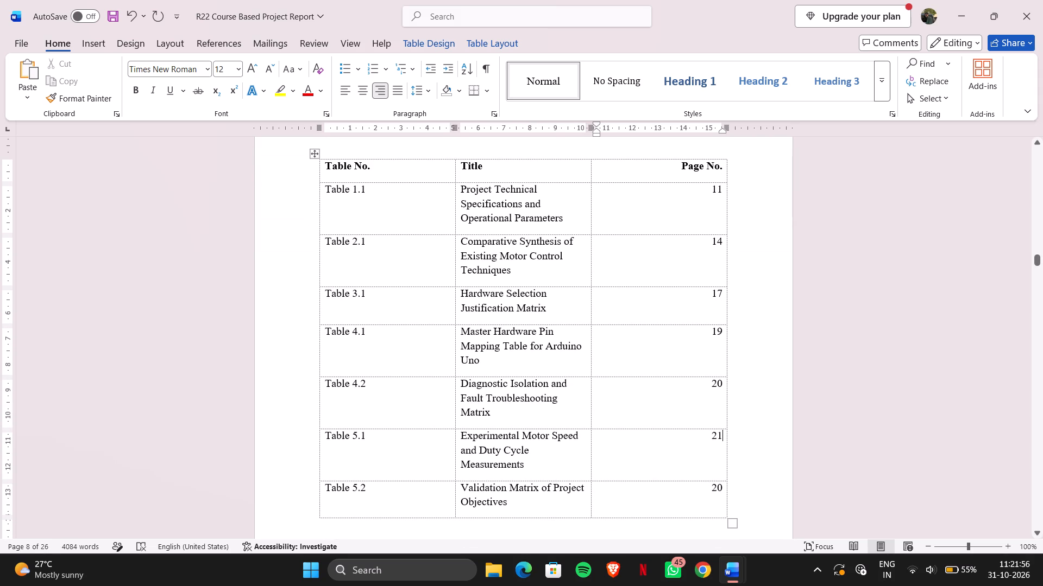
left_click(722, 488)
key("BackSpace")
key("2")
Insert three blank lines above the List of Tables heading to push it onto the next page with its table.
scroll(655, 428, "up", 3)
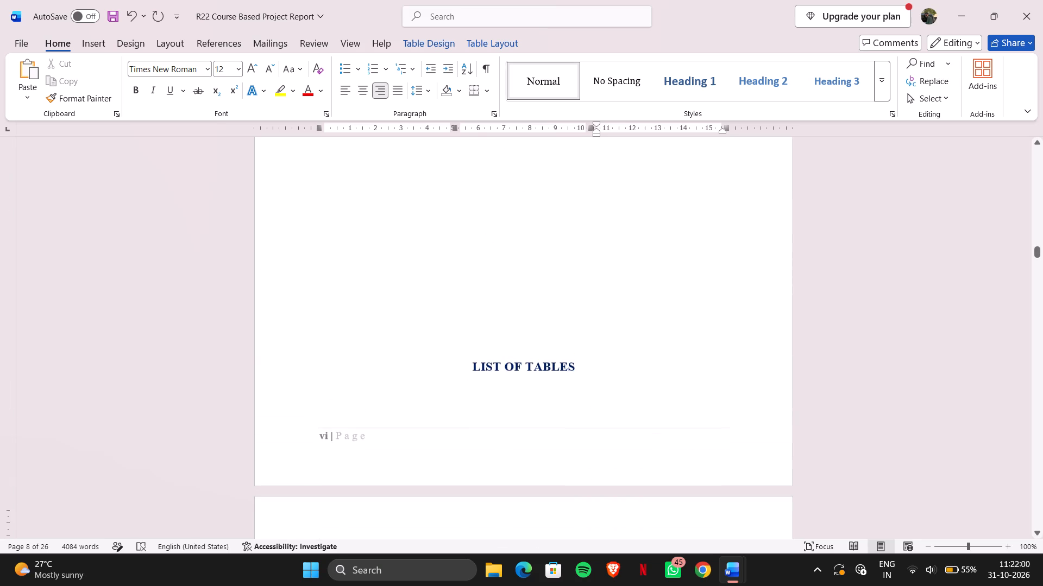
left_click(518, 335)
key("Return")
key("Return")
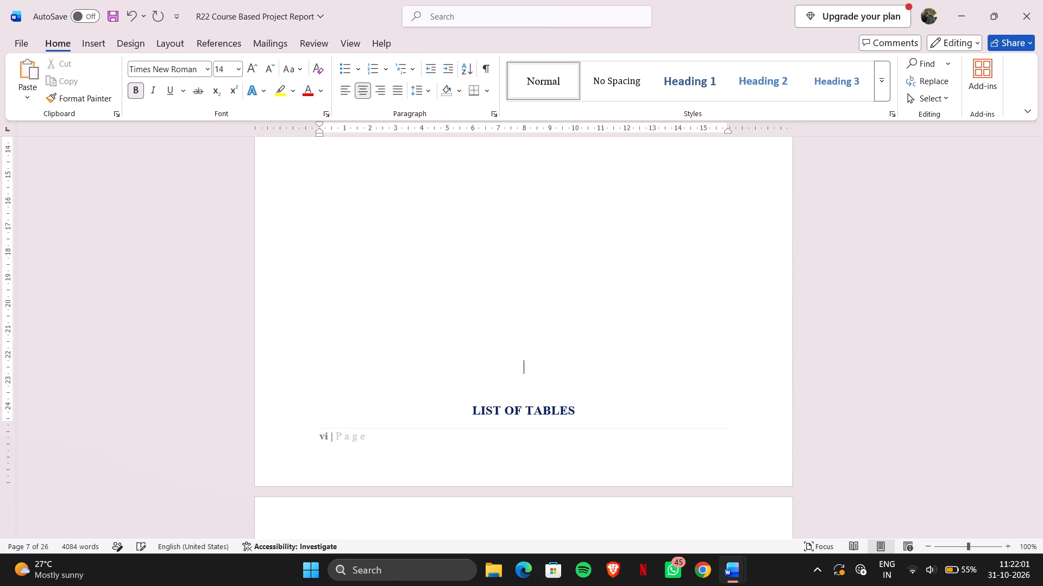
key("Return")
In the List of Figures, set the page number of Fig. 5.1, Open-Loop vs. Closed-Loop Speed Response, to 21.
scroll(518, 335, "up", 1)
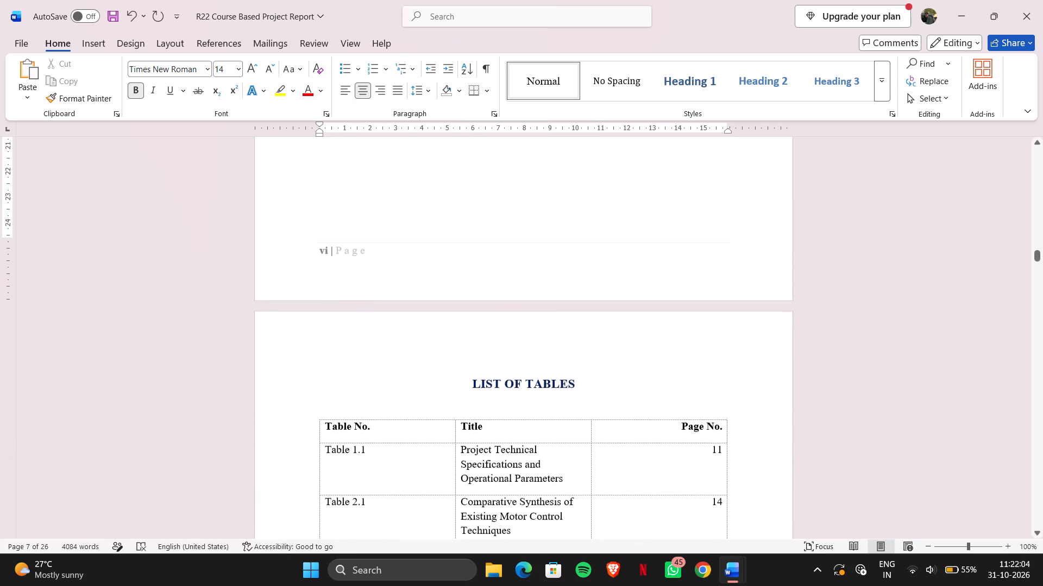
scroll(518, 335, "up", 2)
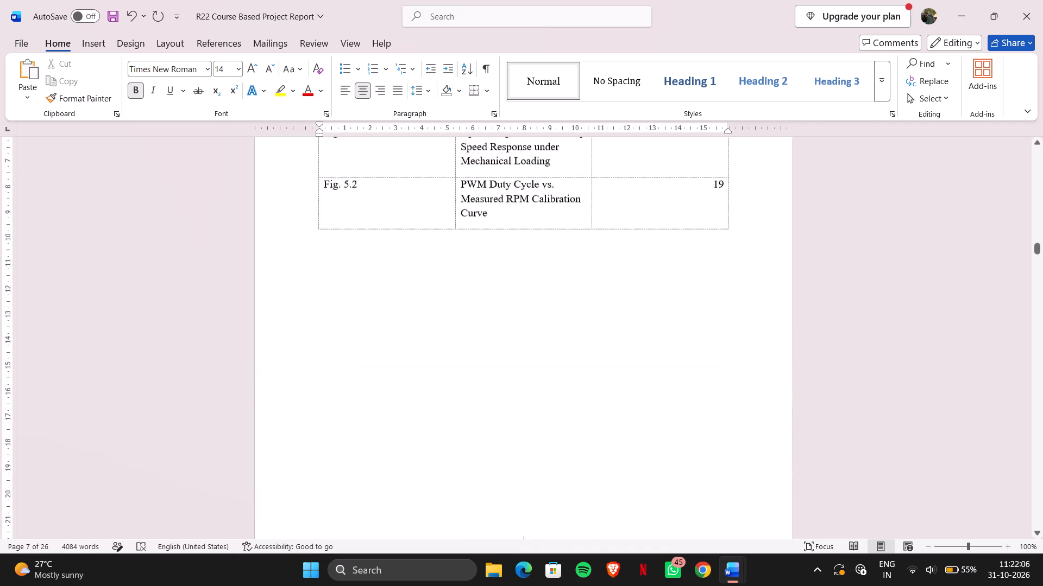
scroll(518, 335, "up", 1)
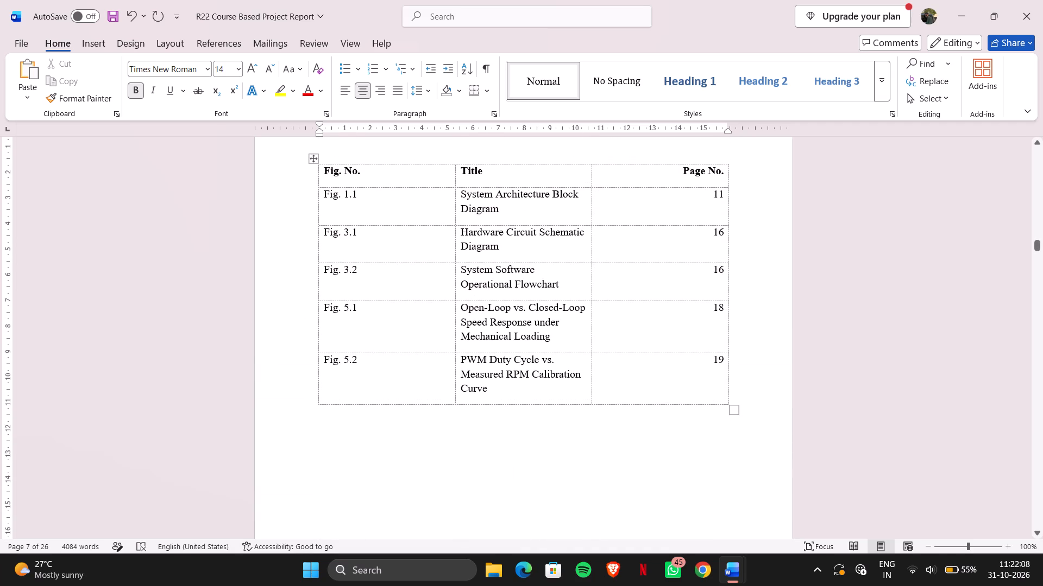
left_click(725, 306)
key("BackSpace")
key("BackSpace")
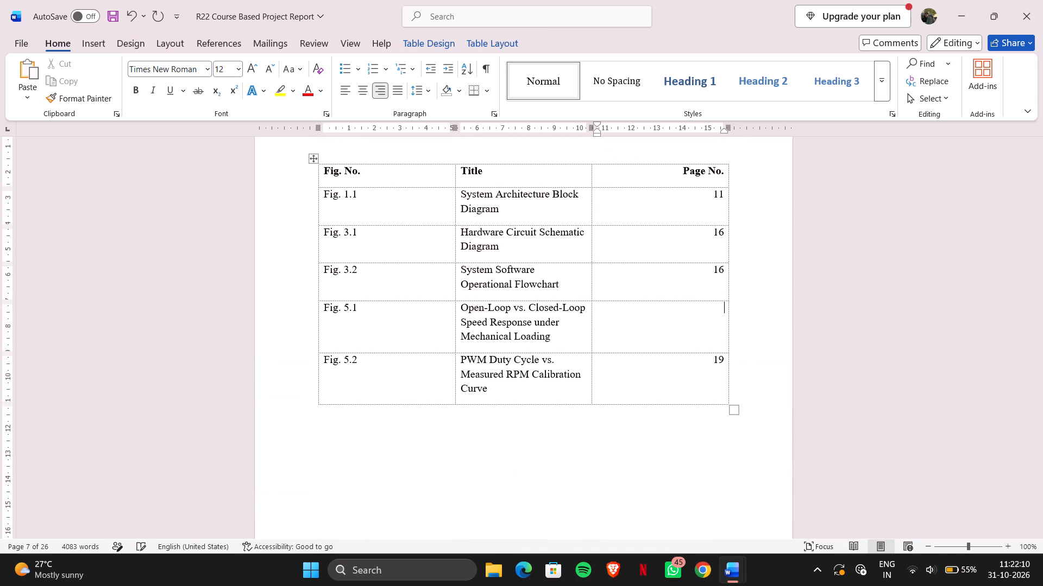
type("21")
left_click(887, 313)
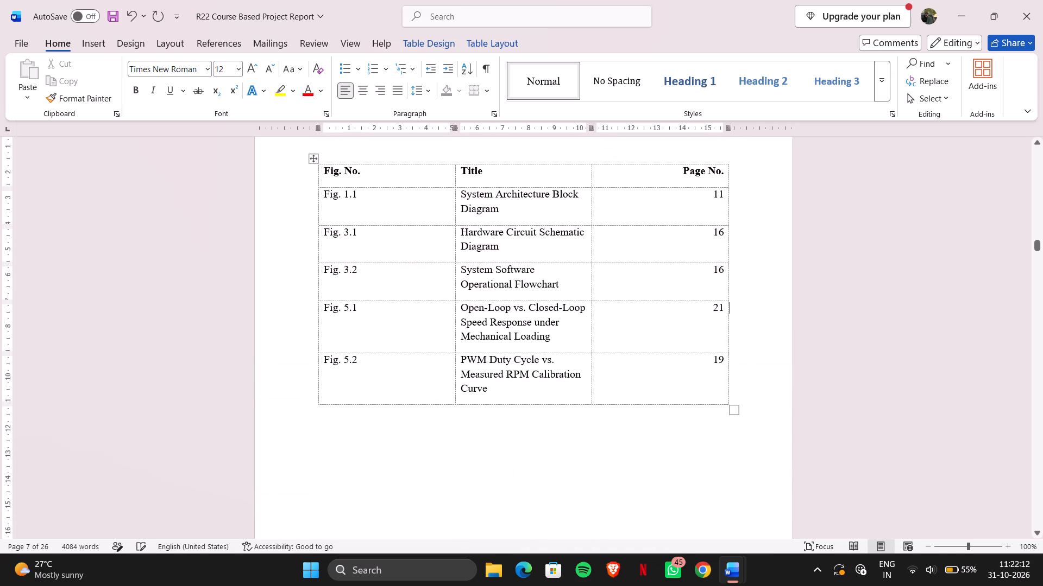
Save the project report.
key("ctrl+s")
key("ctrl+s")
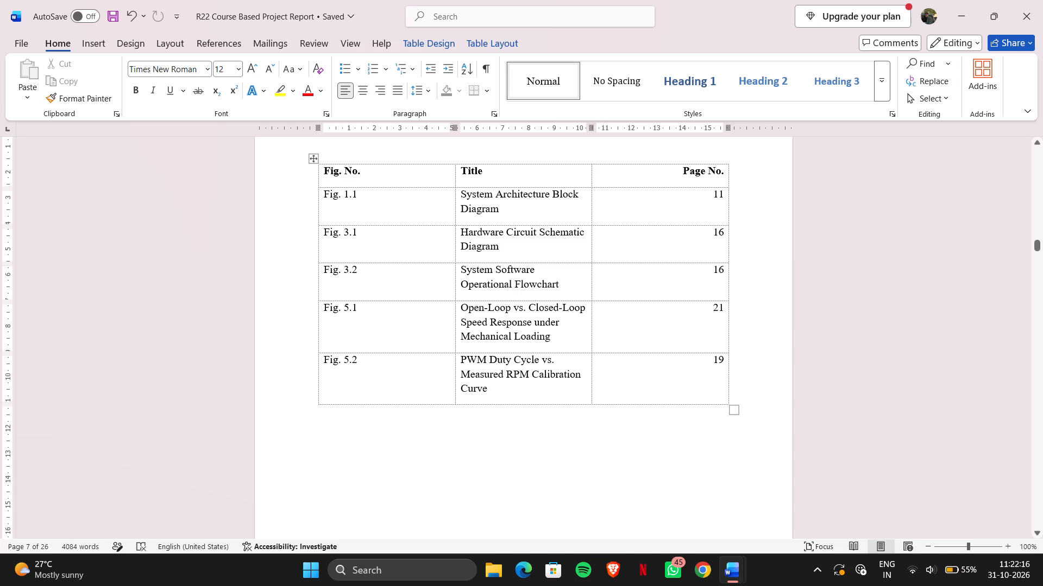
Delete the Fig. 5.2, PWM Duty Cycle vs. Measured RPM Calibration Curve, row from the List of Figures.
left_click_drag(676, 396, 404, 369)
key("BackSpace")
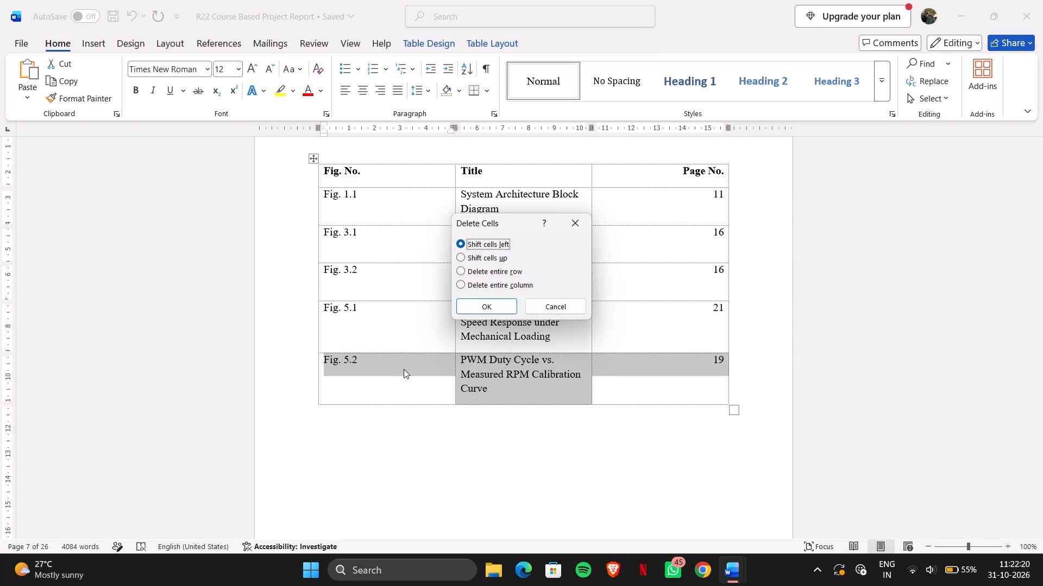
left_click(489, 303)
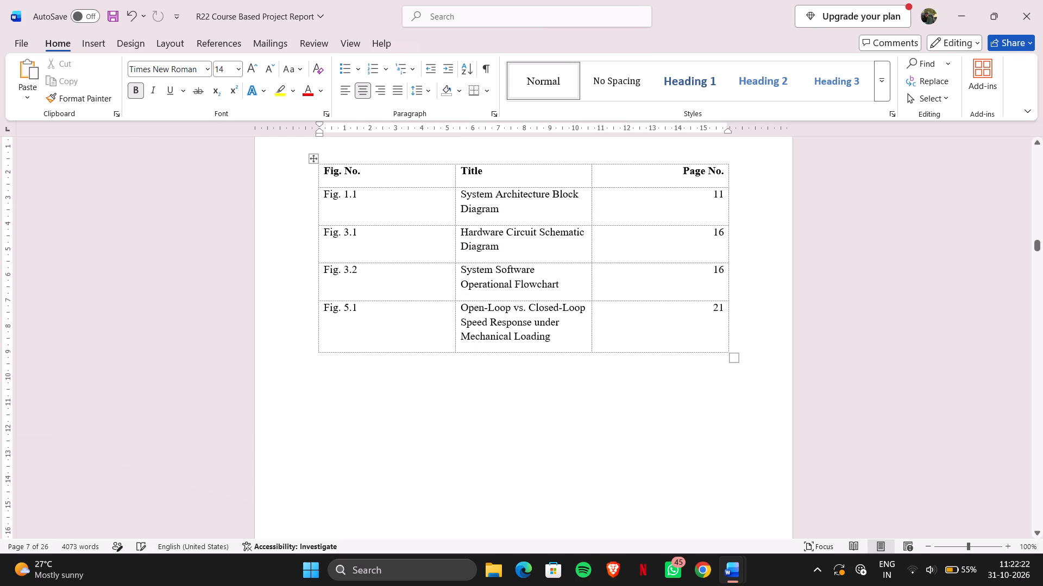
In the Table of Contents, set the page numbers of Chapter 6, 6.1 Conclusions and 6.2 Limitations of the Work to 23.
scroll(532, 388, "up", 4)
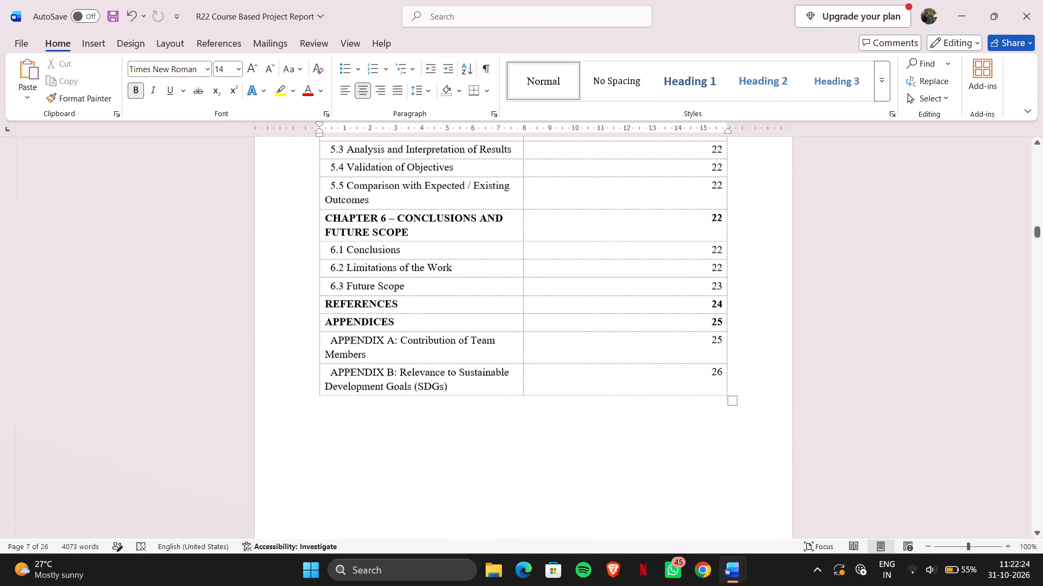
scroll(532, 388, "up", 3)
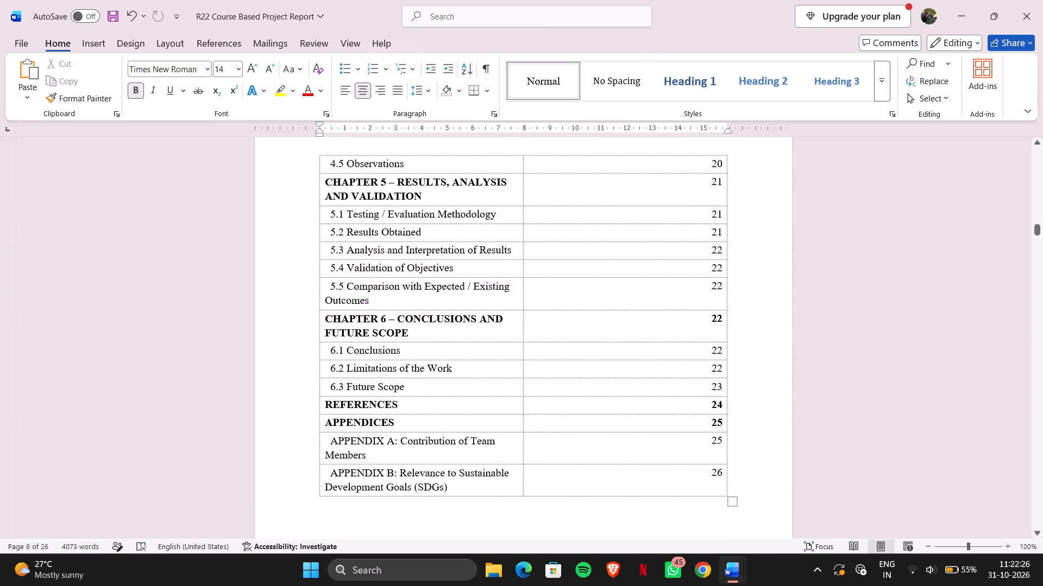
left_click(721, 316)
key("BackSpace")
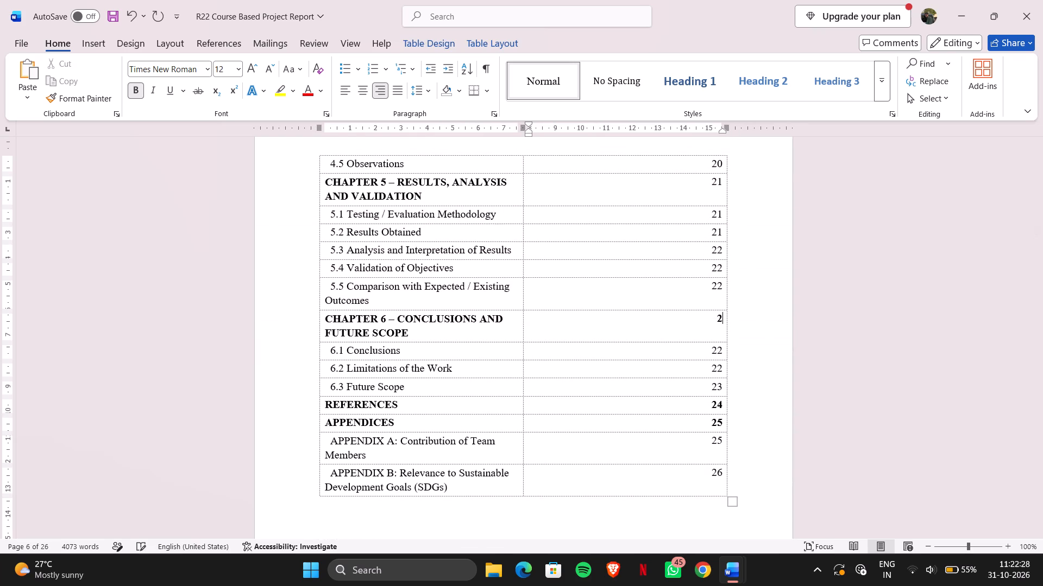
key("3")
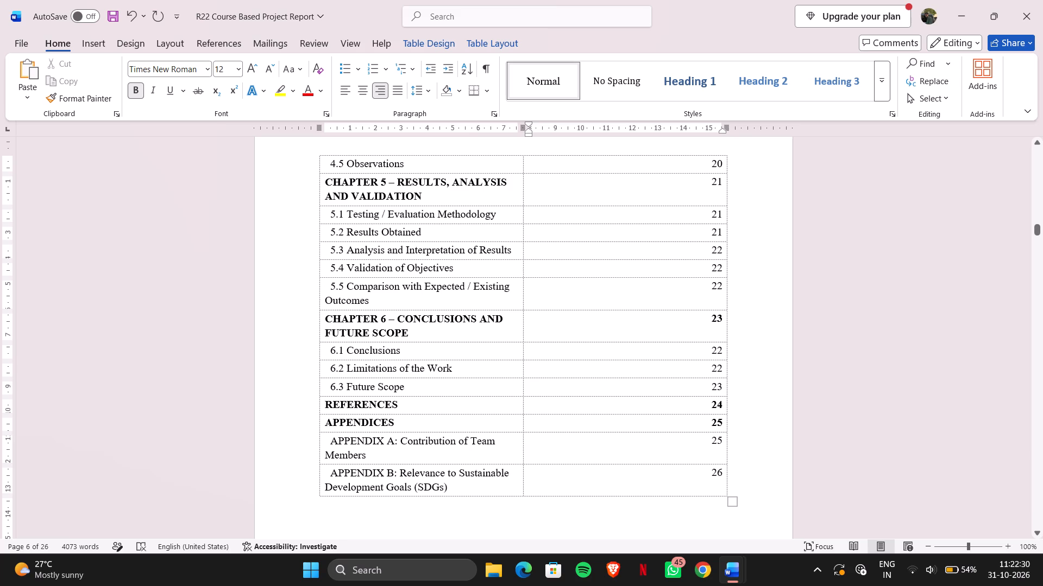
left_click(721, 349)
key("BackSpace")
key("3")
key("Down")
key("BackSpace")
key("3")
key("Down")
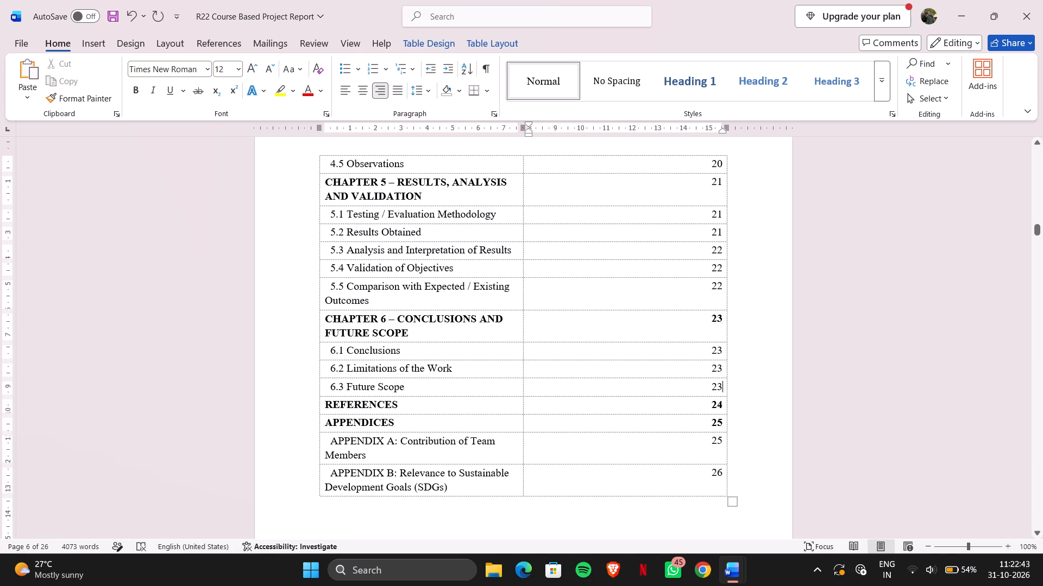
In the Table of Contents, set the page number of Appendix B, Relevance to Sustainable Development Goals (SDGs), to 25.
left_click(722, 473)
key("BackSpace")
key("5")
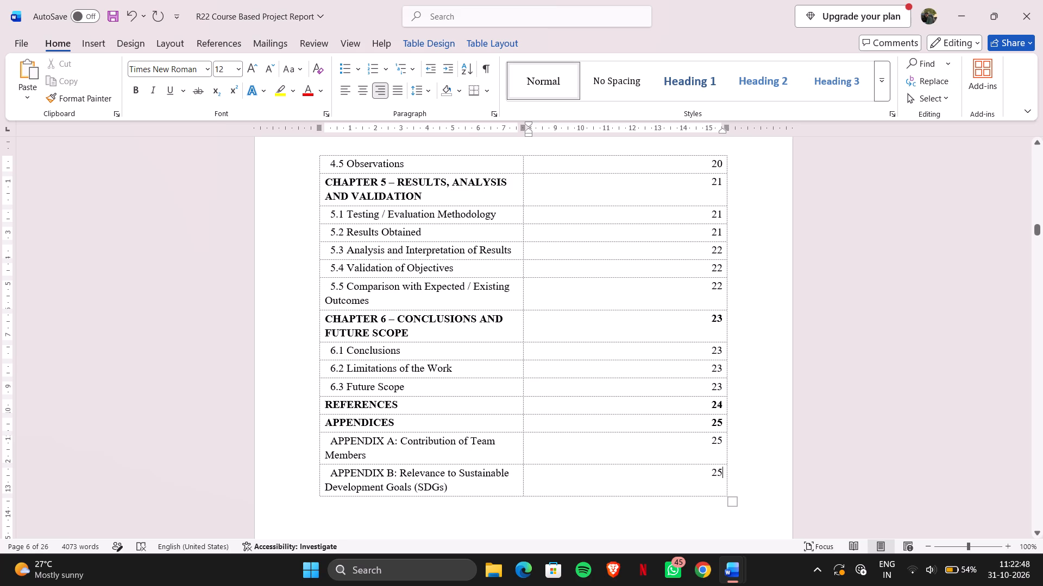
Save the project report.
left_click(848, 463)
key("ctrl+s")
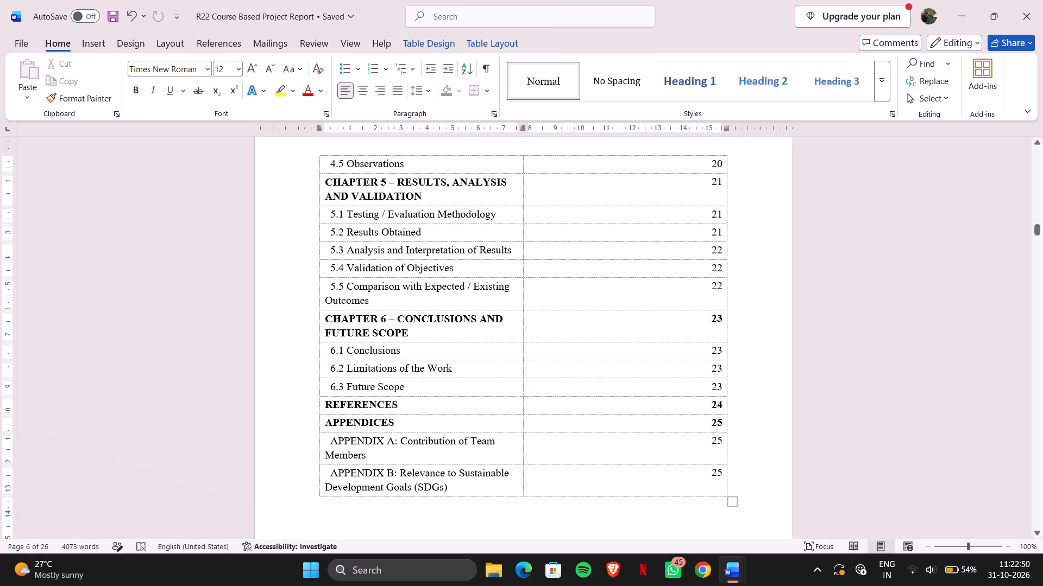
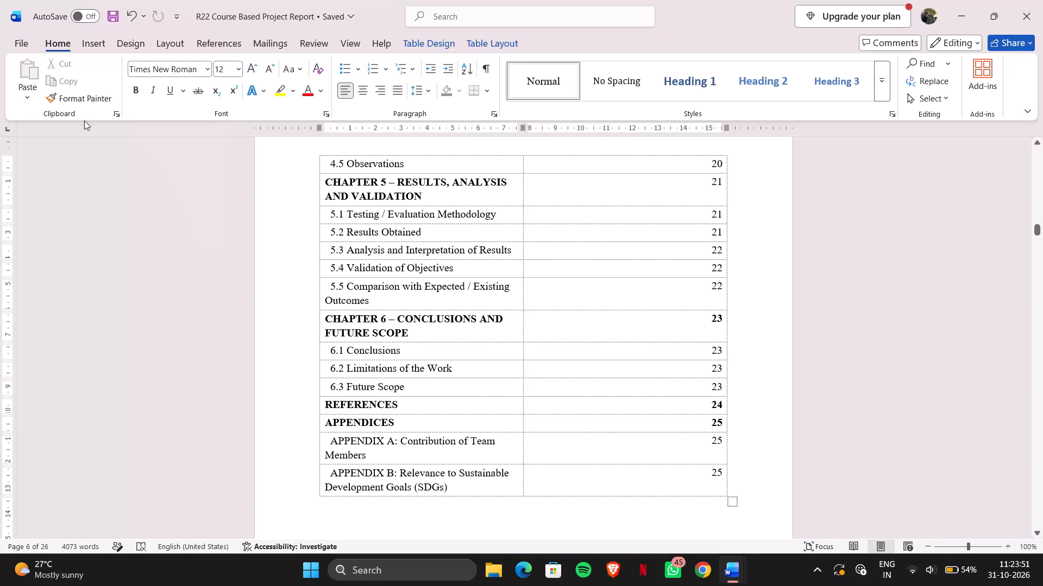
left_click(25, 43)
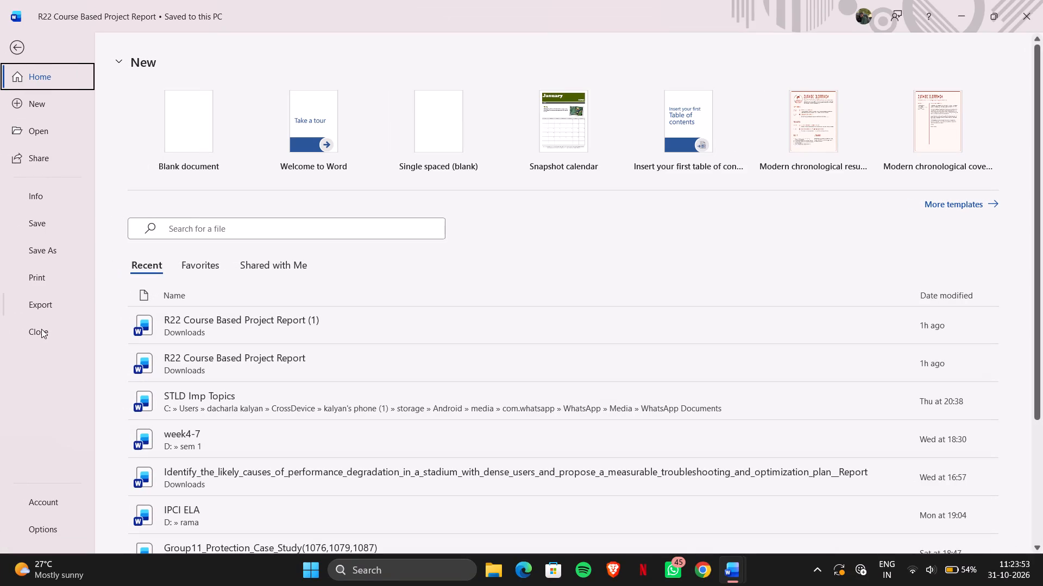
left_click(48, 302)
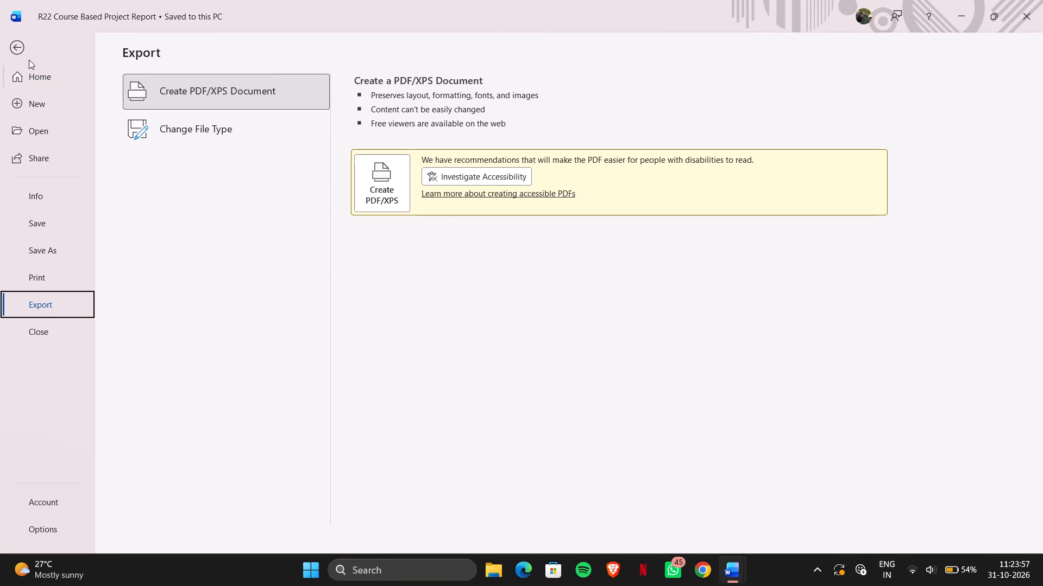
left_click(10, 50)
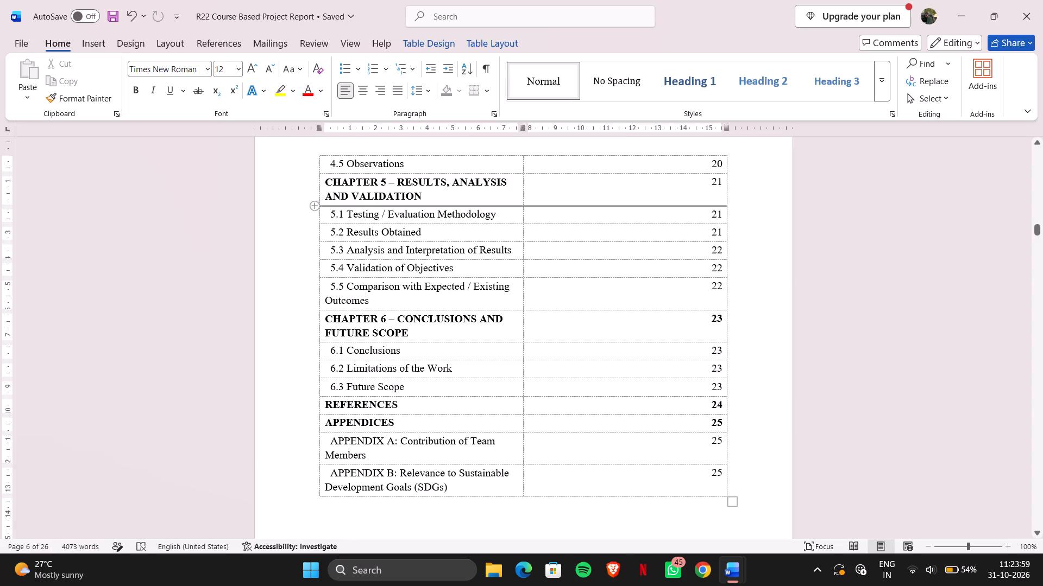
Save the project report.
key("ctrl+s")
key("ctrl+s")
key("ctrl+s")
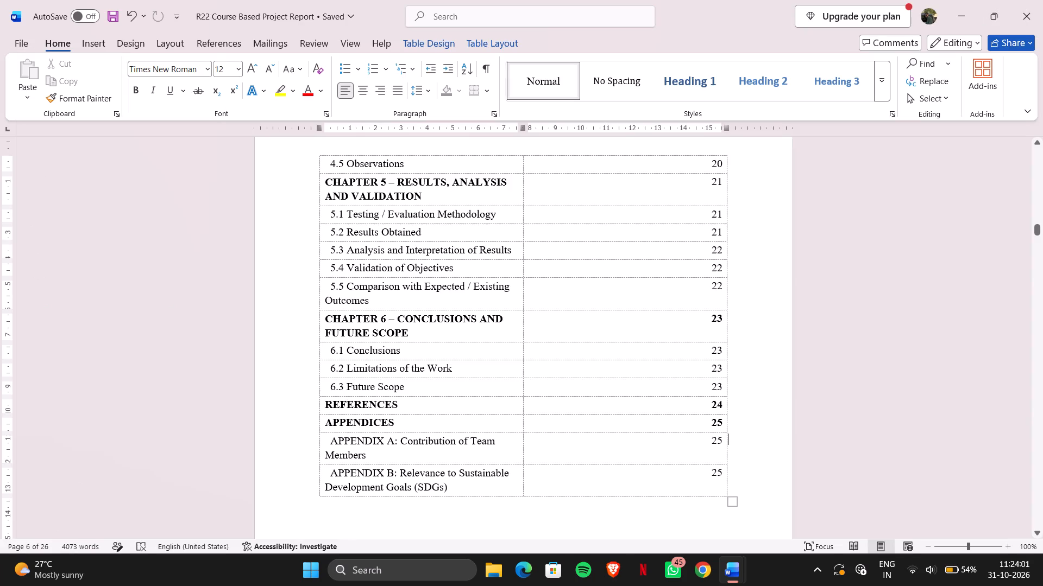
Minimize the project report window and close the R22 Course Based Project Report (1) document.
left_click(964, 6)
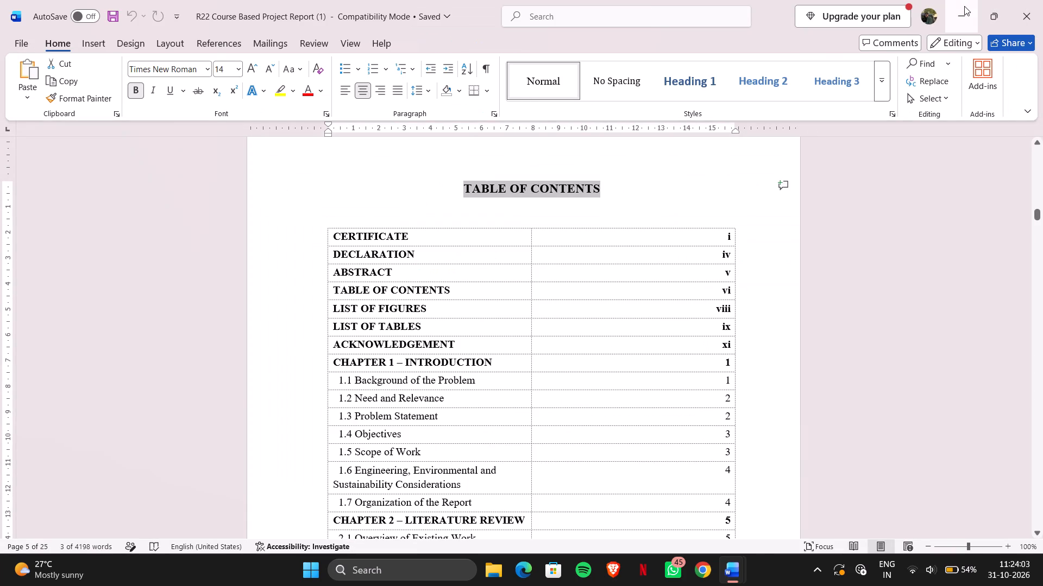
left_click(1042, 0)
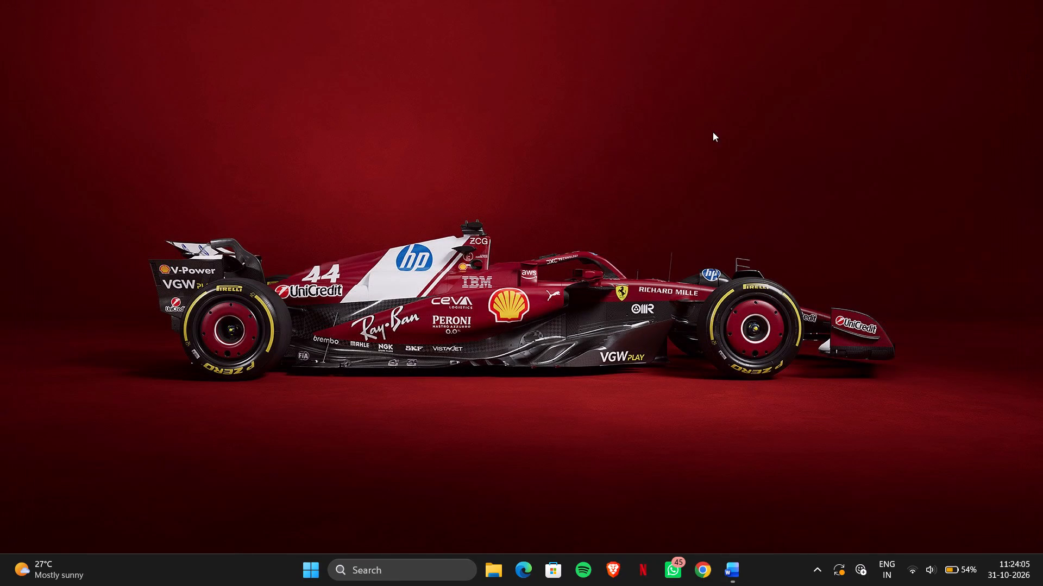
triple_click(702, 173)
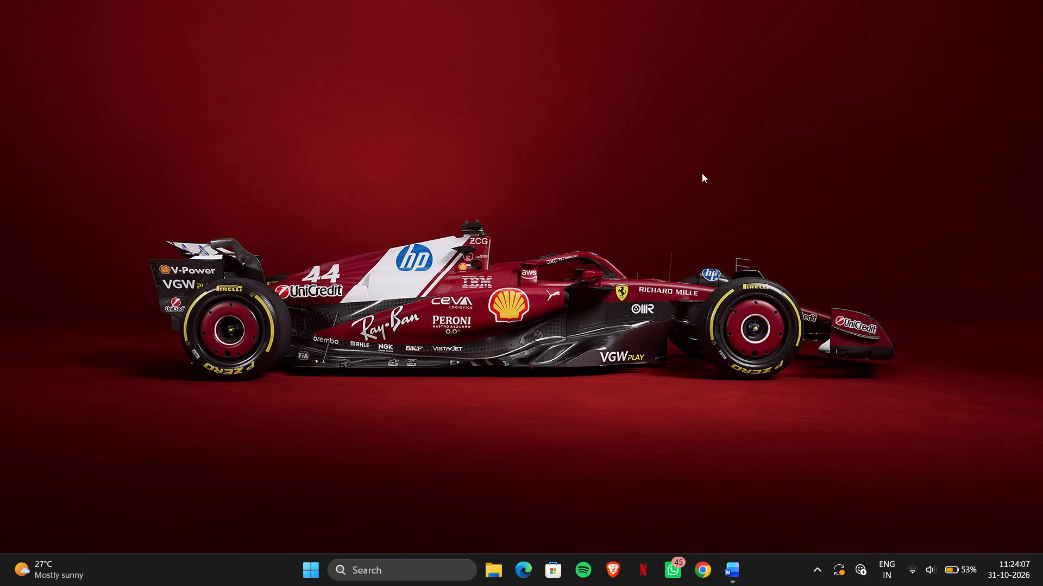